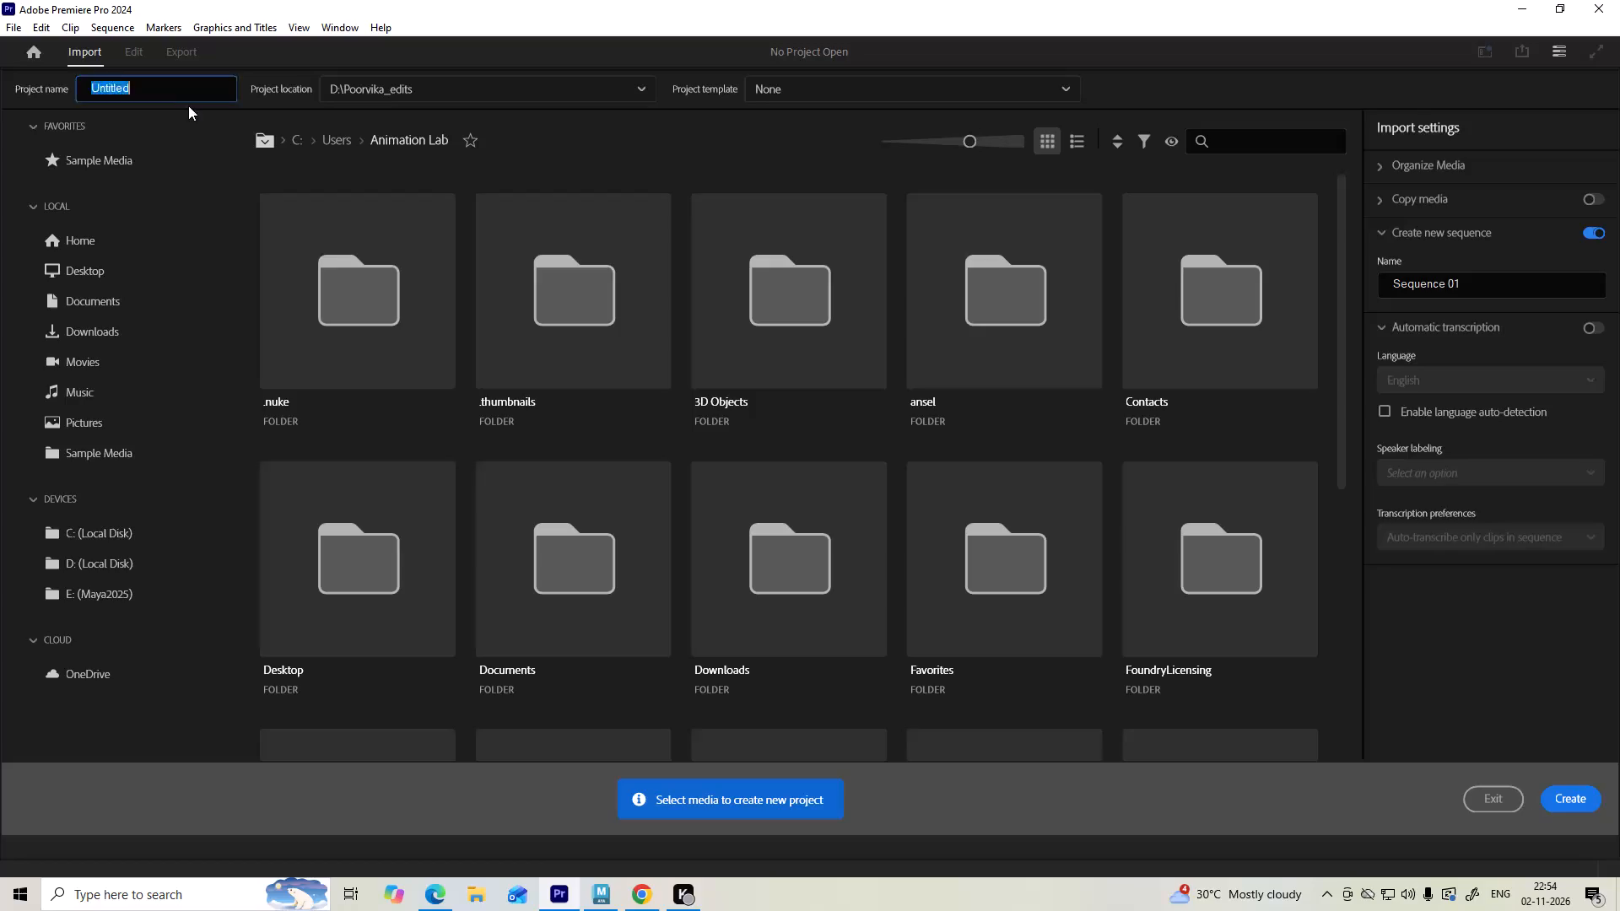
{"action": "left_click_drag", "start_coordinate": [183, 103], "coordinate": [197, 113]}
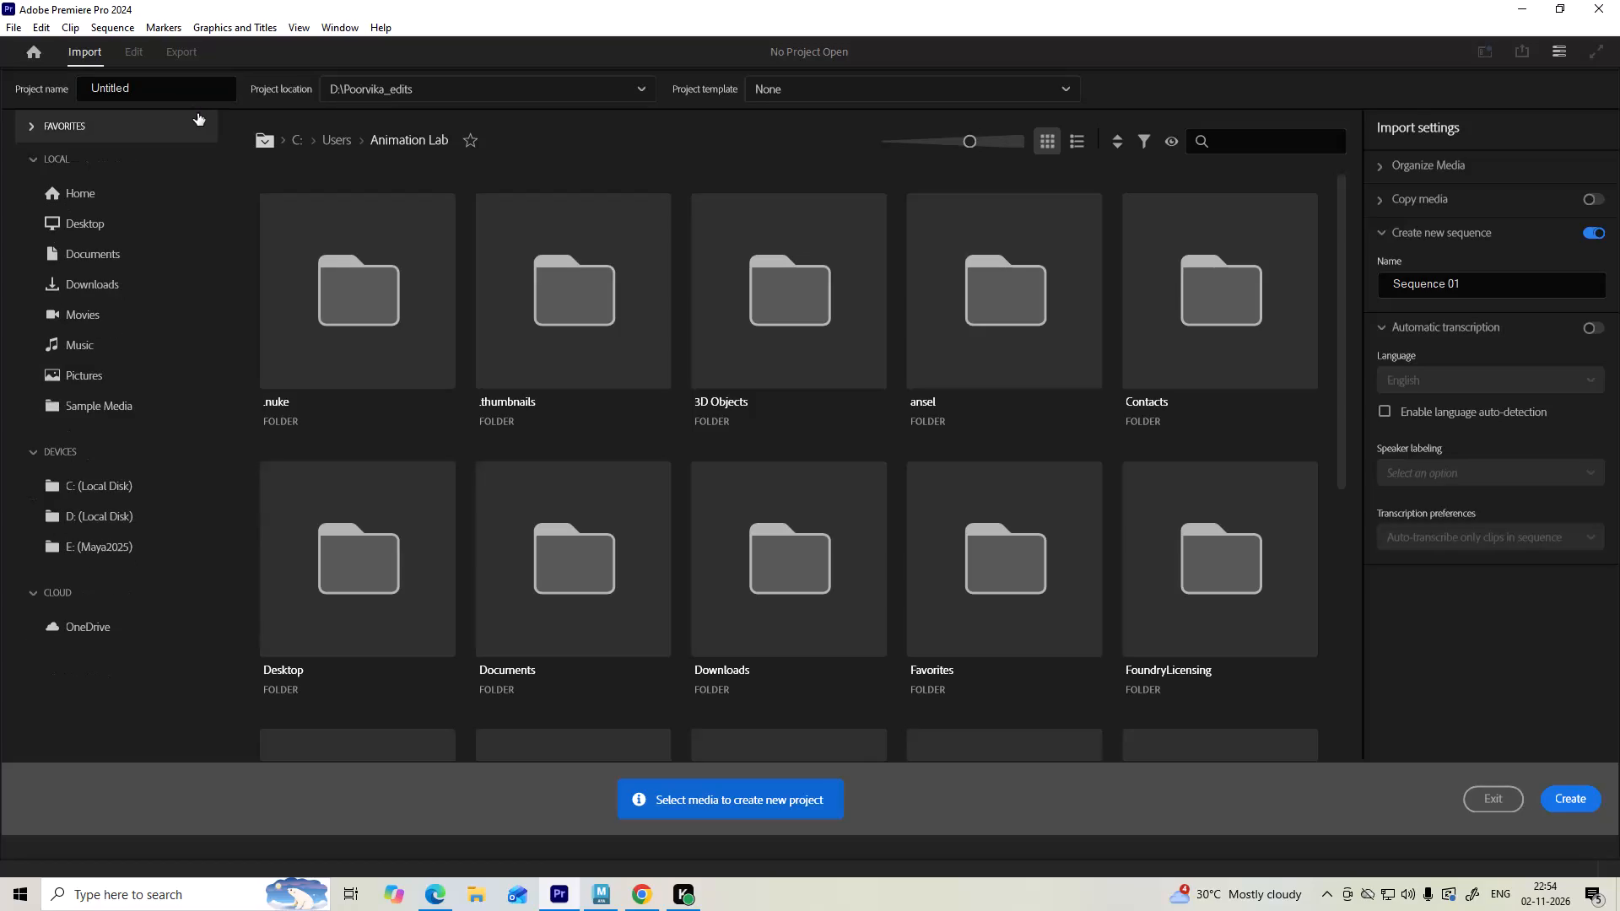
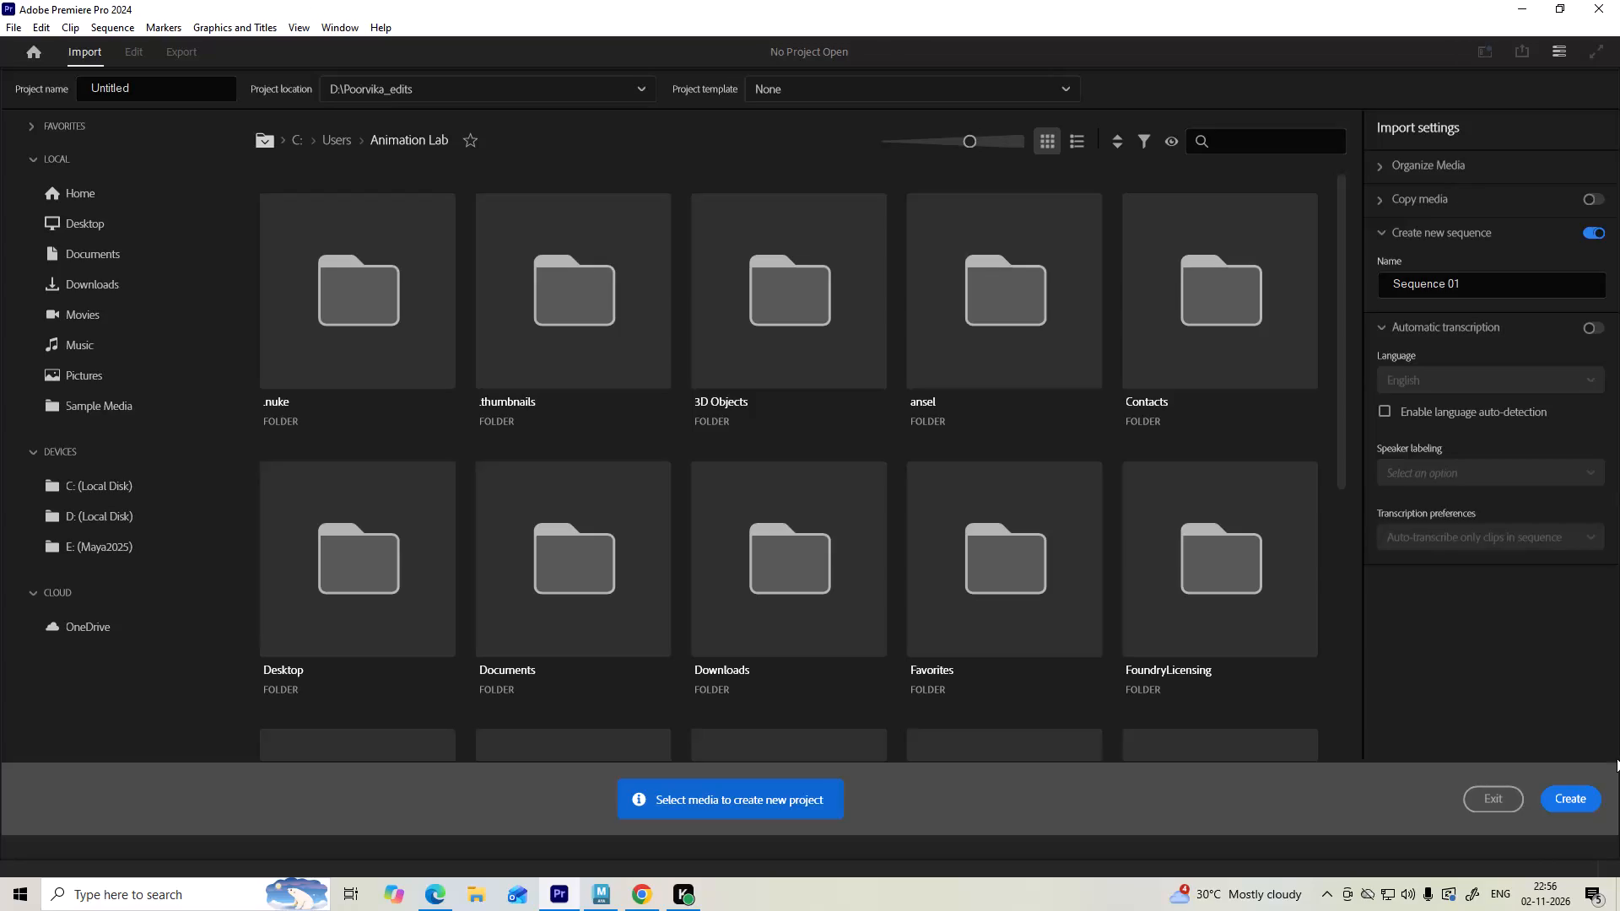
Create the new project named Untitled in D:\Poorvika_edits without selecting any media, keeping the default import settings.
{"action": "left_click", "coordinate": [1591, 802]}
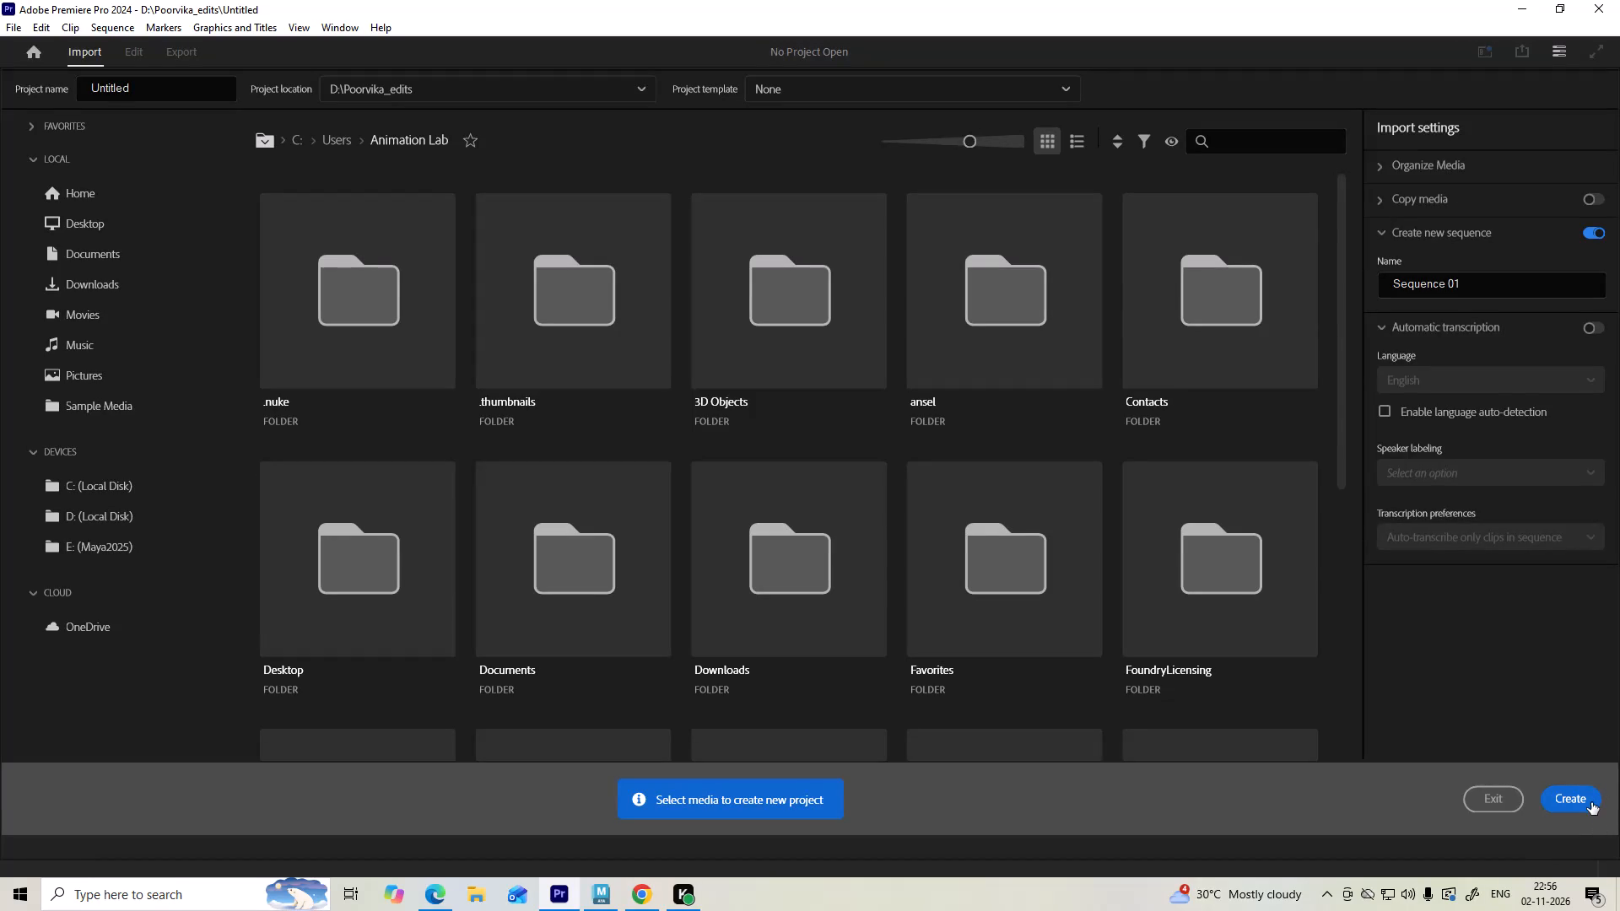
{"action": "left_click", "coordinate": [1563, 800]}
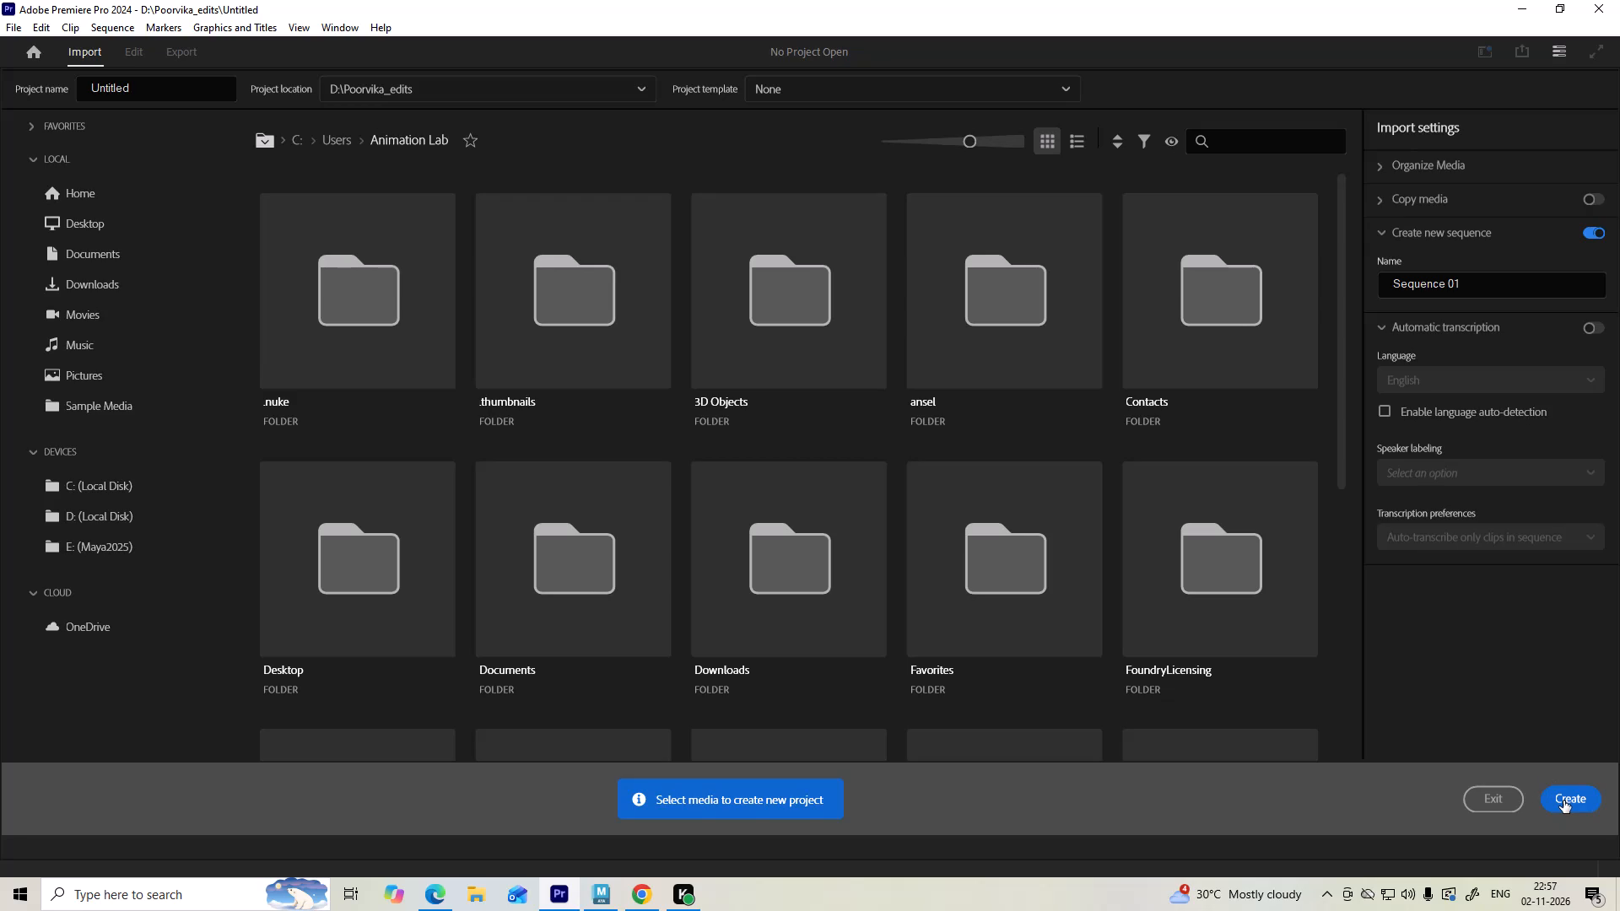
{"action": "left_click", "coordinate": [1563, 800]}
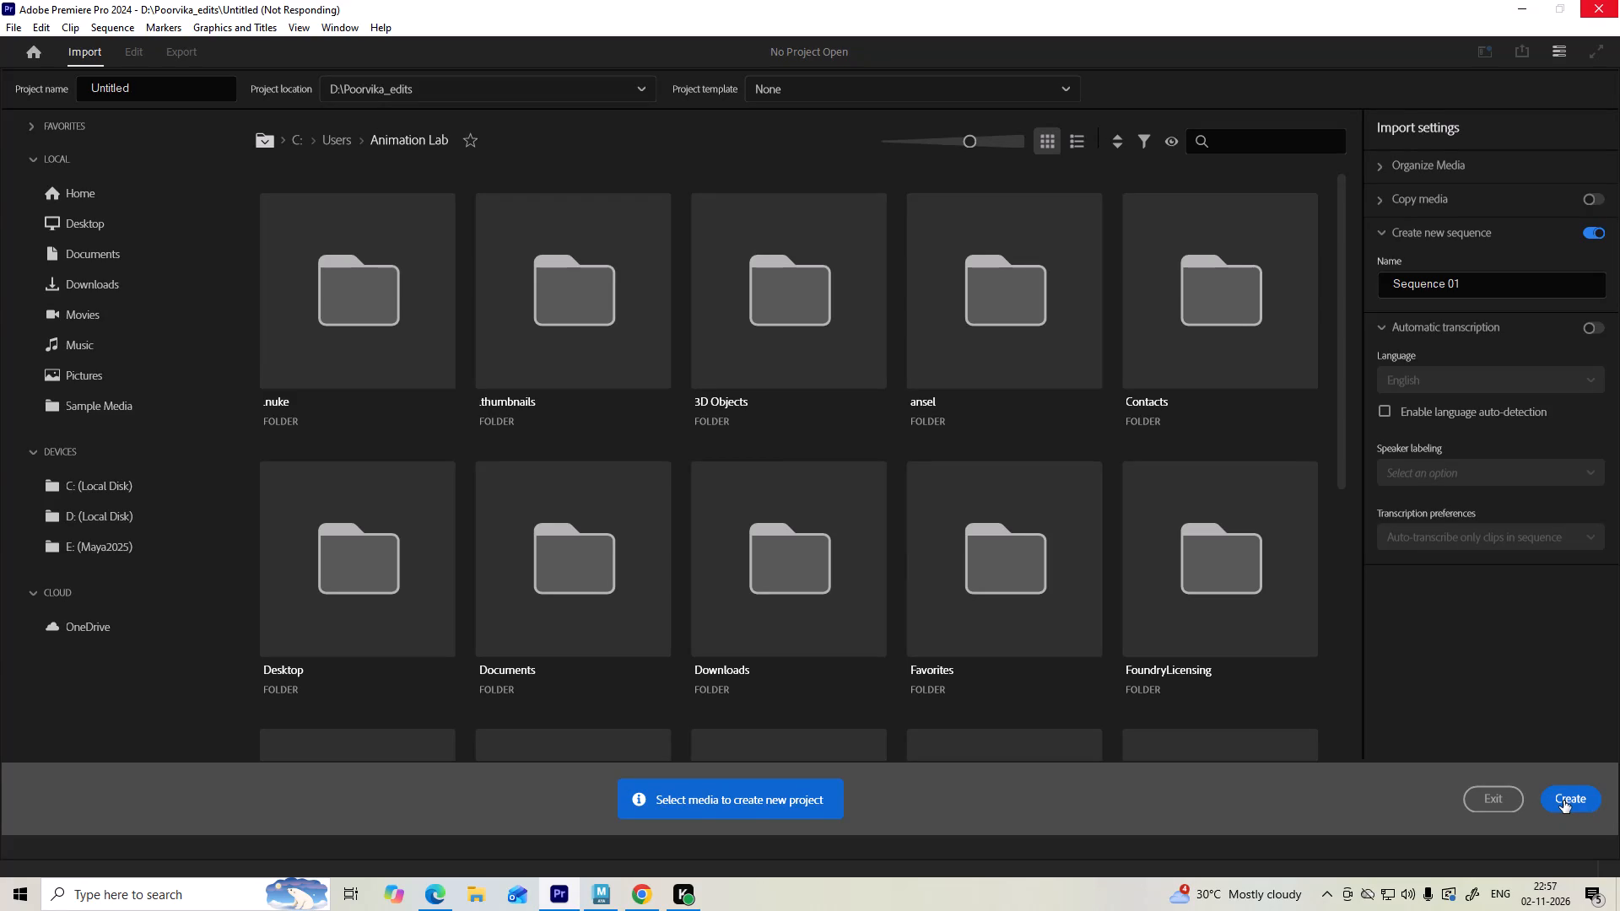
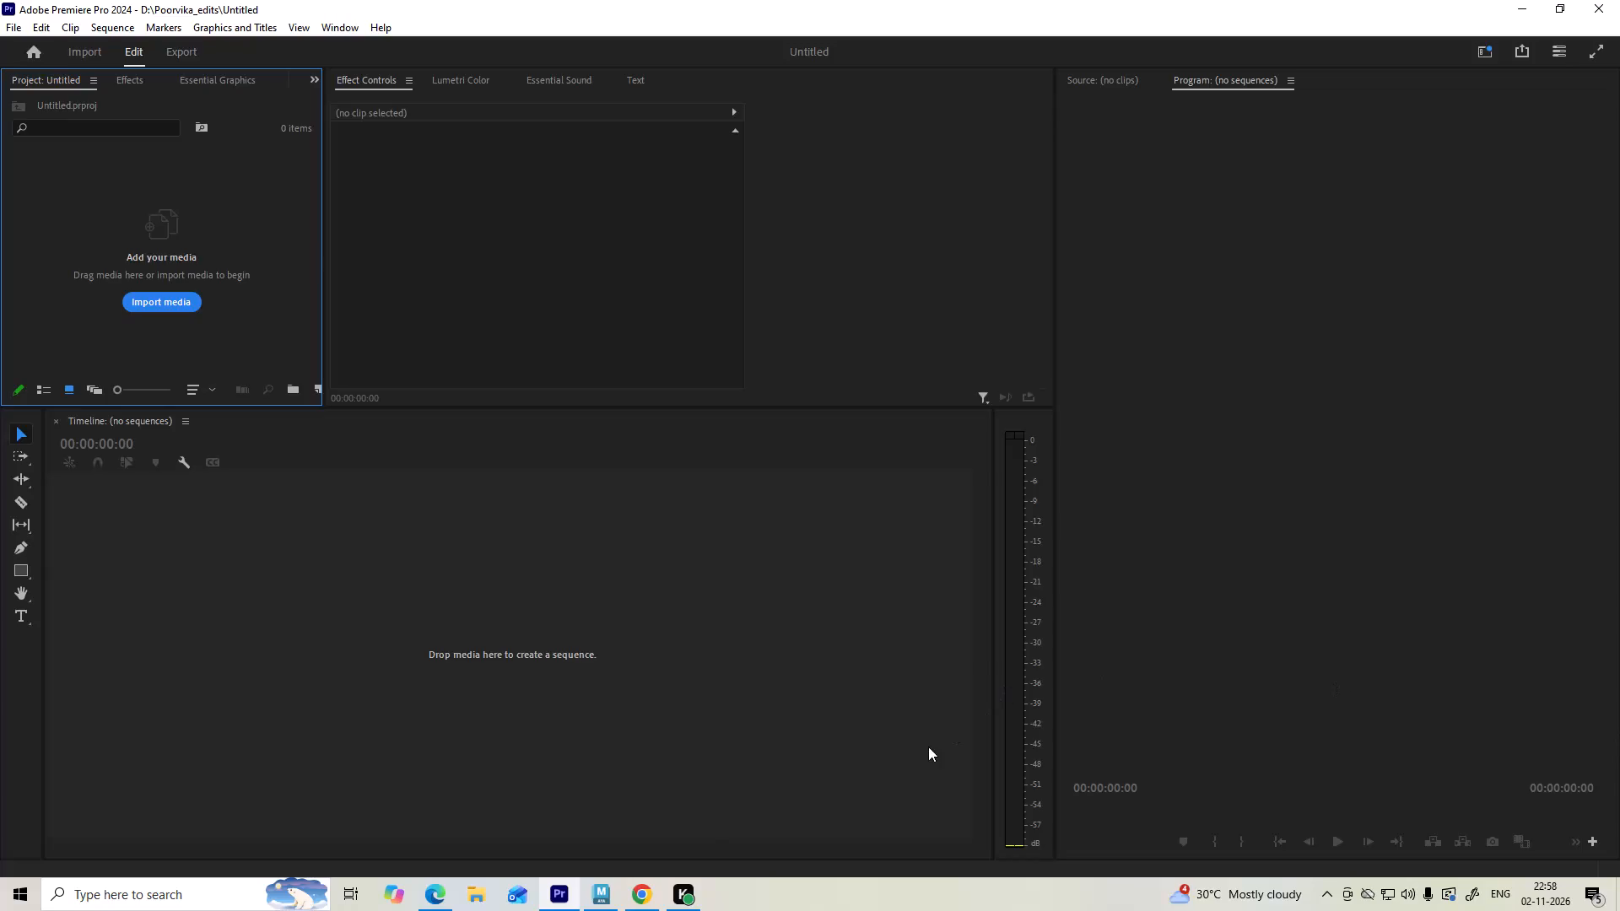
Switch to File Explorer and select the videos VID-20261026-WA0013 through VID-20261026-WA0023 on Local Disk (D:).
{"action": "left_click", "coordinate": [467, 890]}
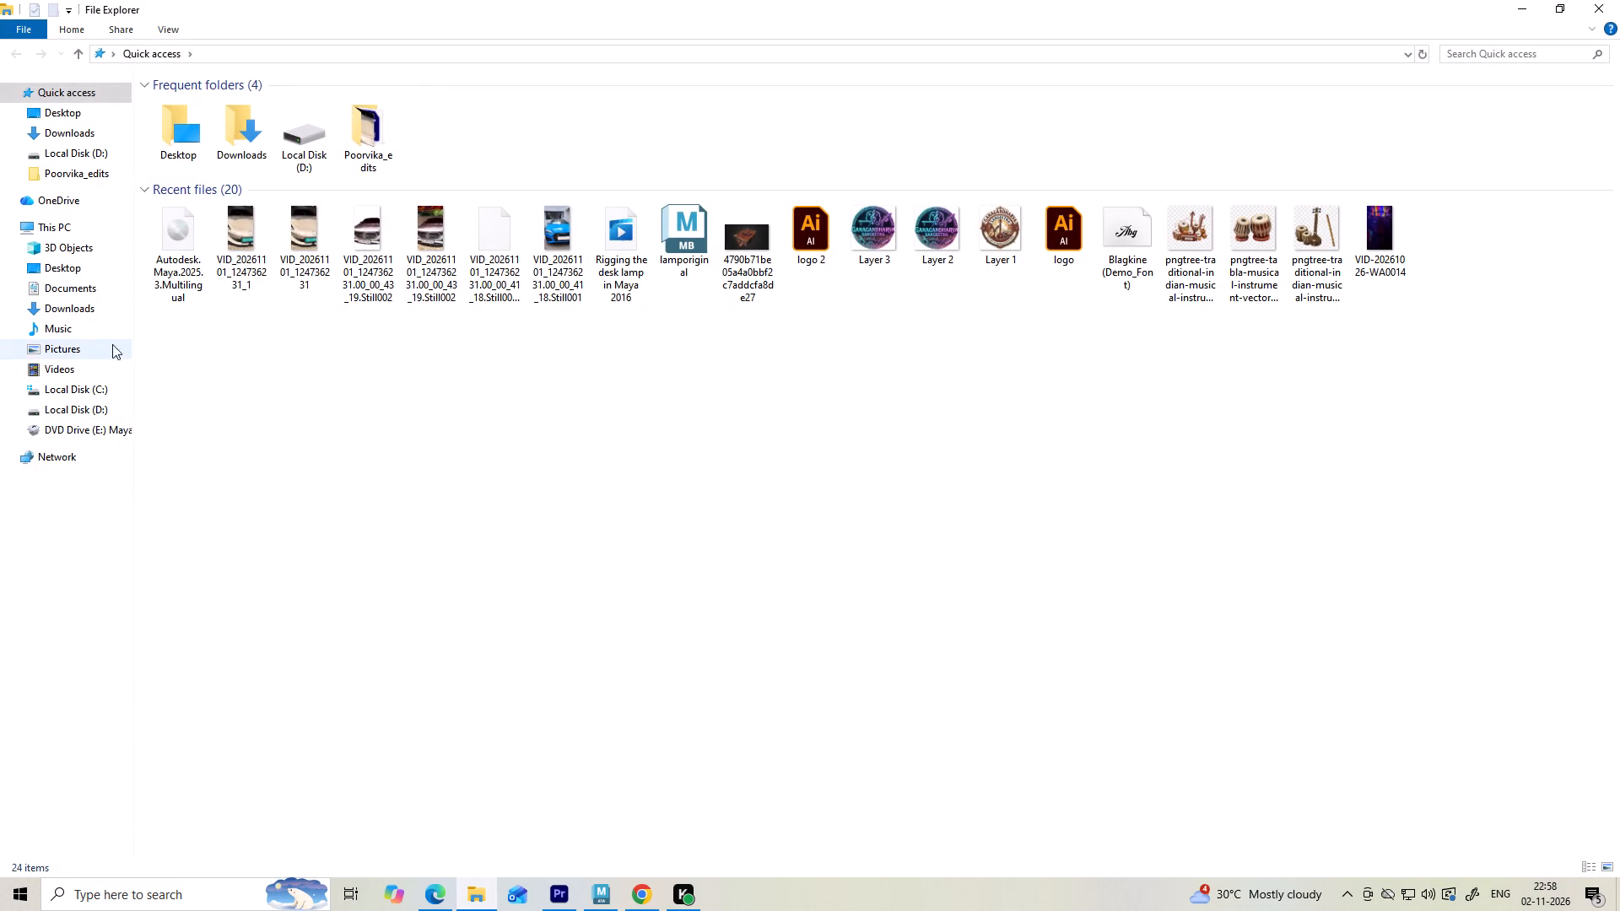
{"action": "left_click", "coordinate": [78, 409]}
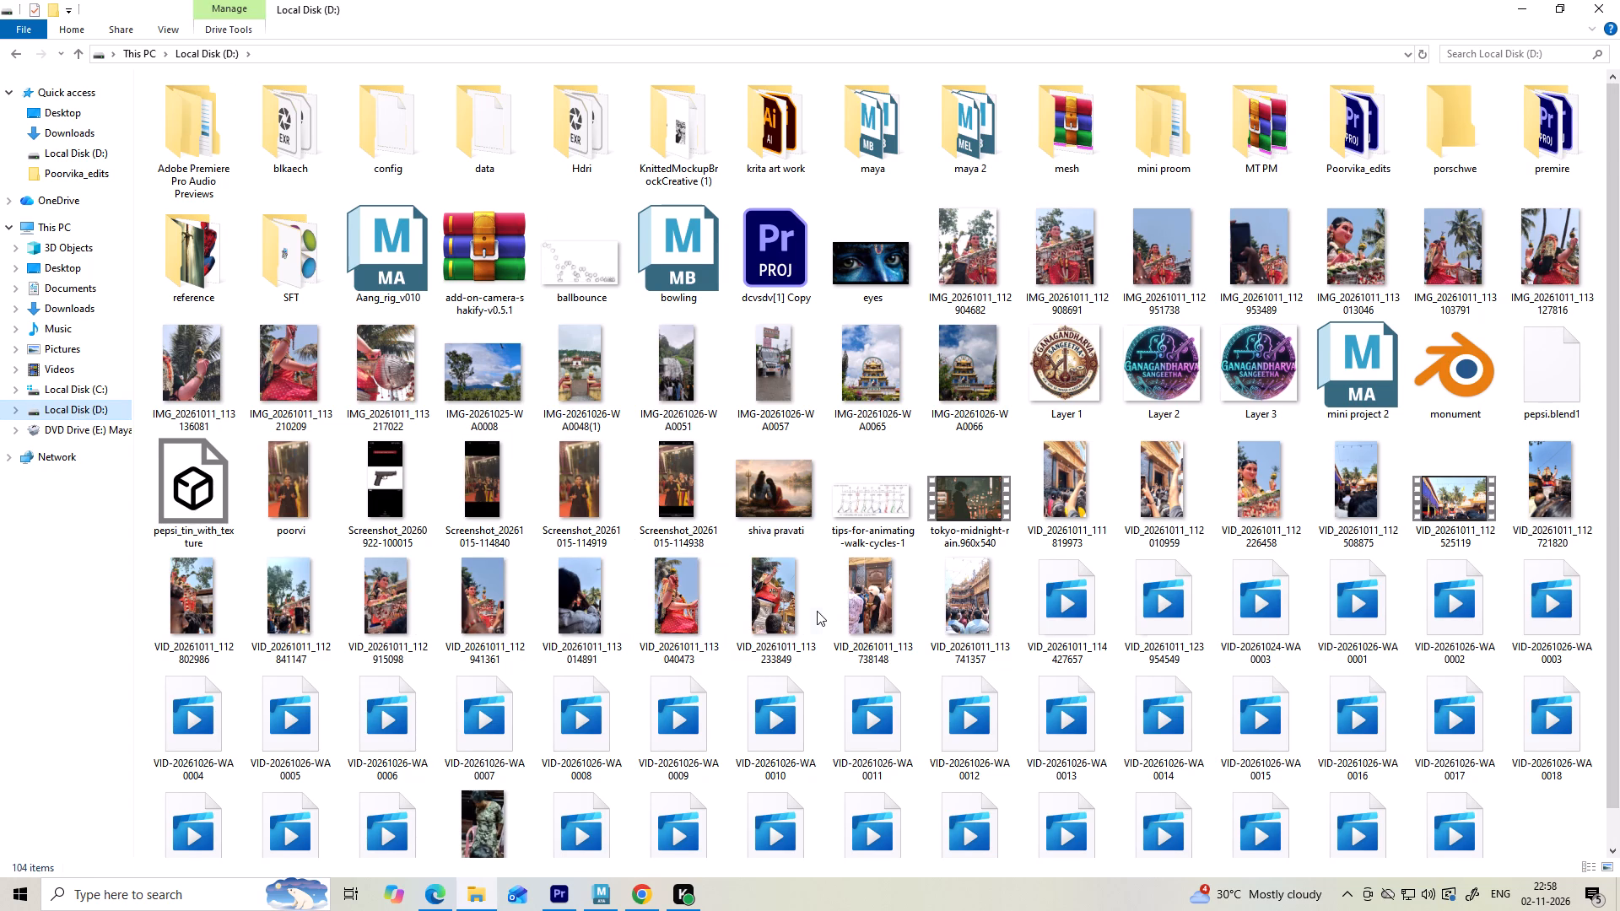
{"action": "scroll", "coordinate": [817, 611], "scroll_direction": "down", "scroll_amount": 2}
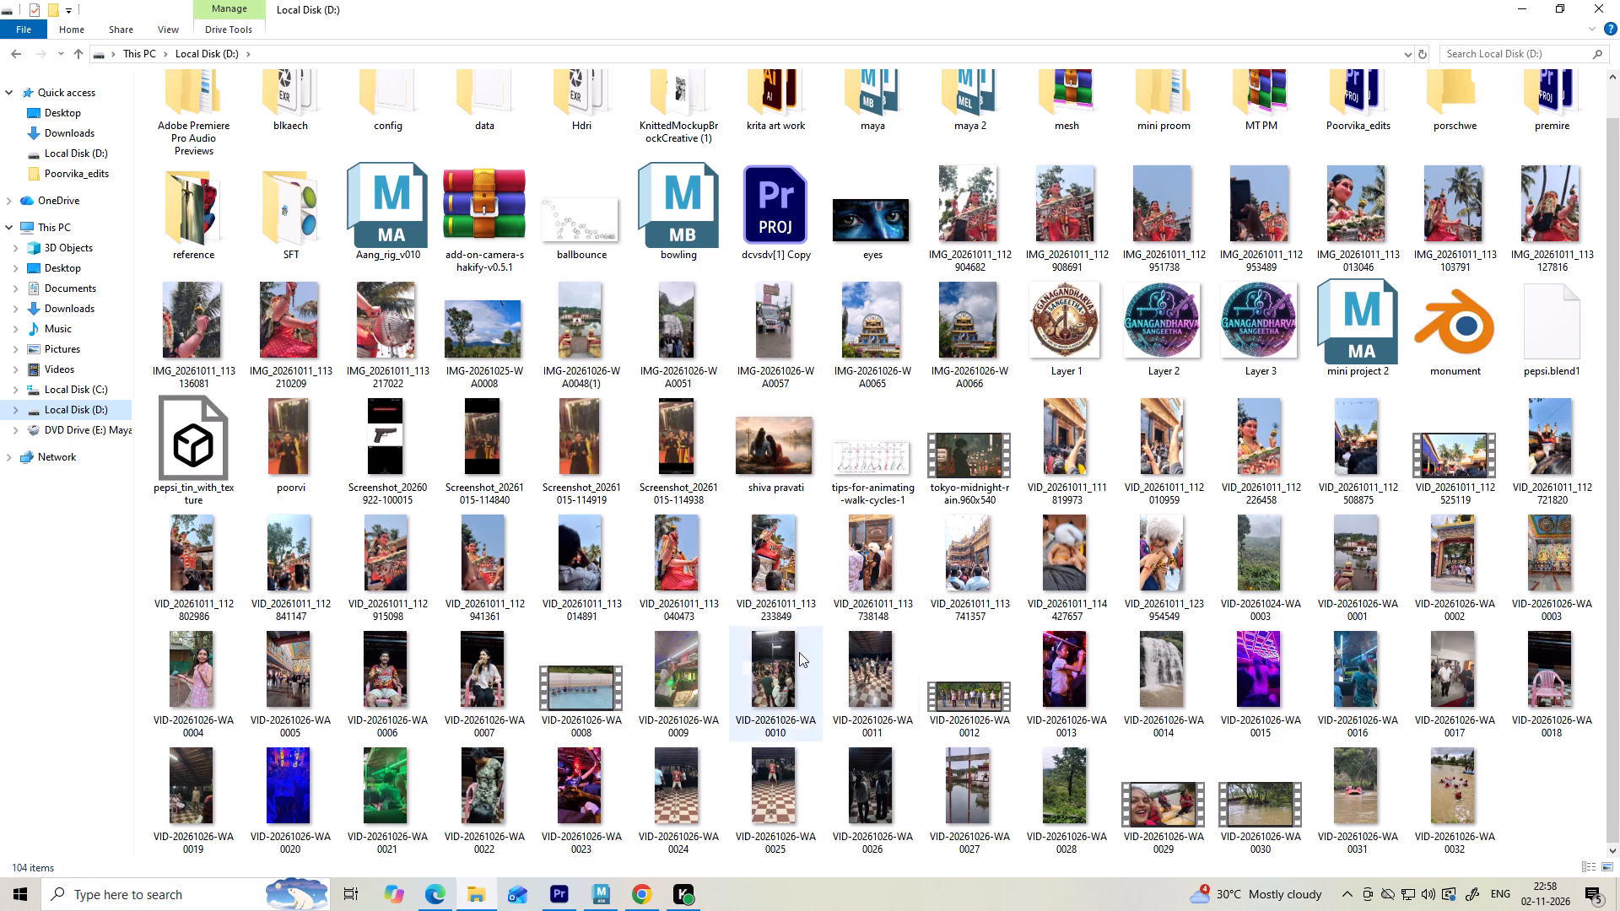
{"action": "left_click", "coordinate": [1062, 671]}
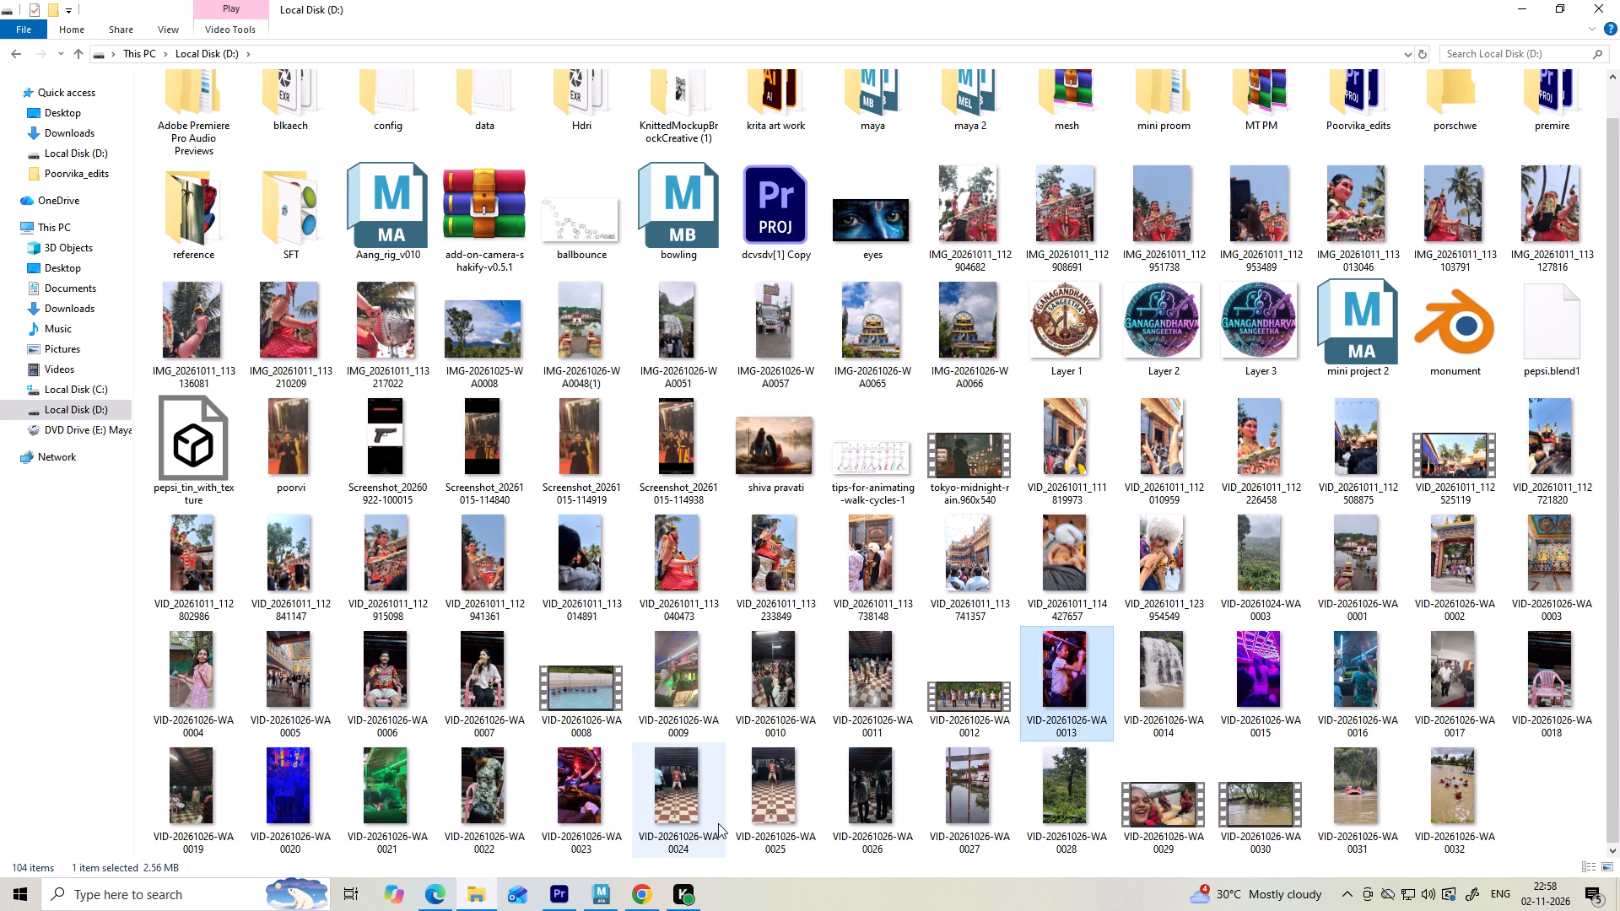
{"action": "left_click", "coordinate": [1245, 691], "text": "shift"}
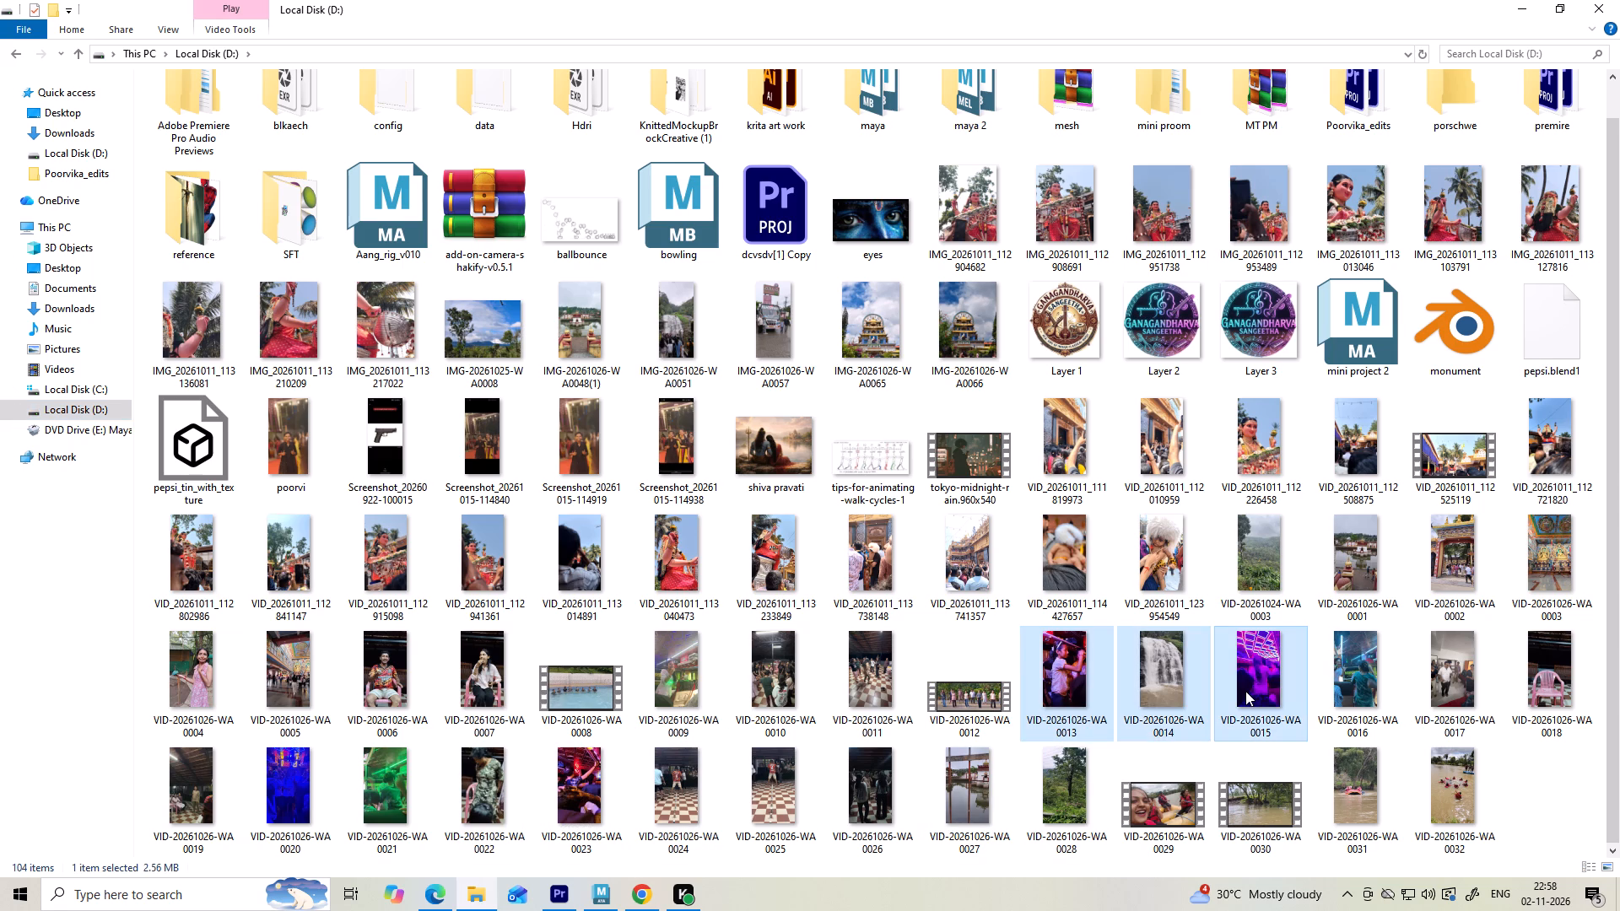
{"action": "left_click", "coordinate": [265, 814], "text": "shift"}
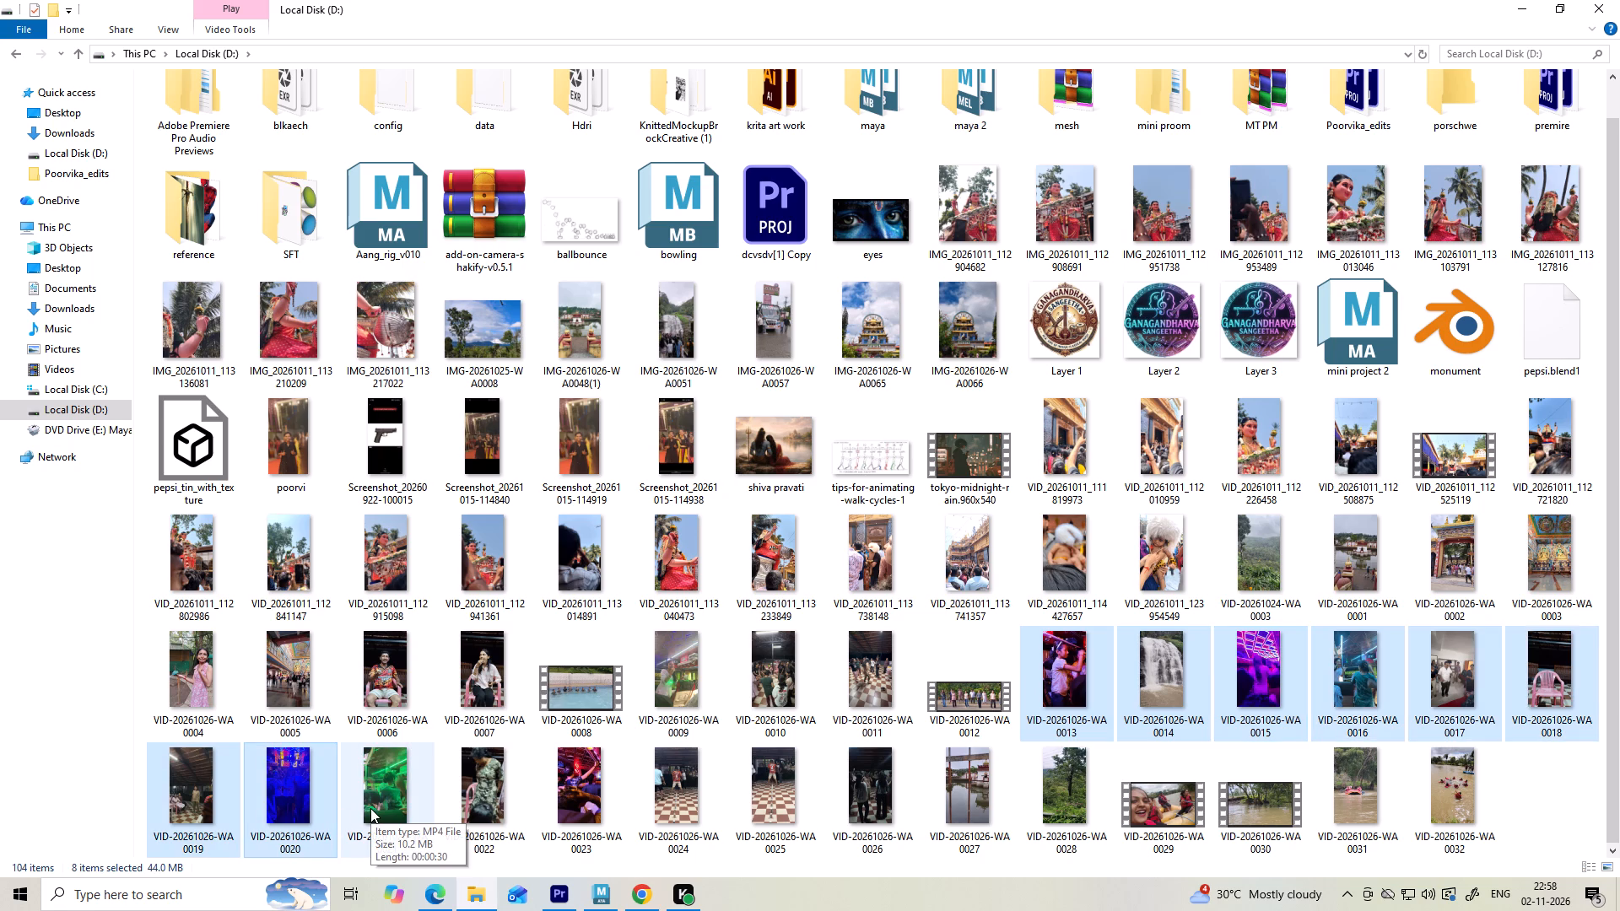
{"action": "left_click", "coordinate": [584, 791], "text": "shift"}
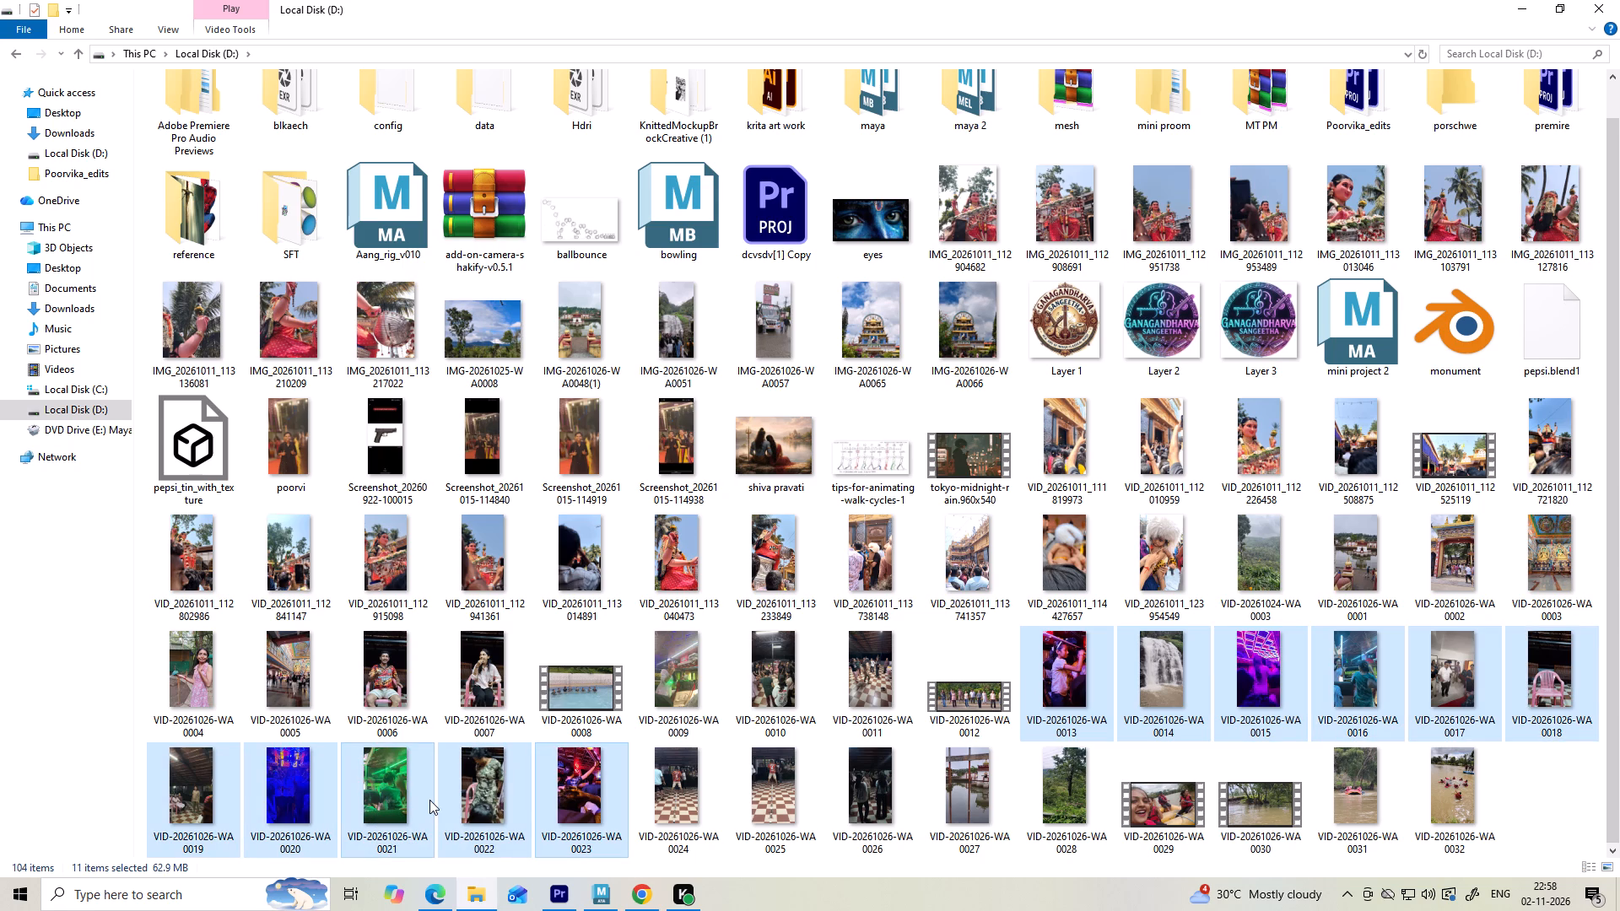
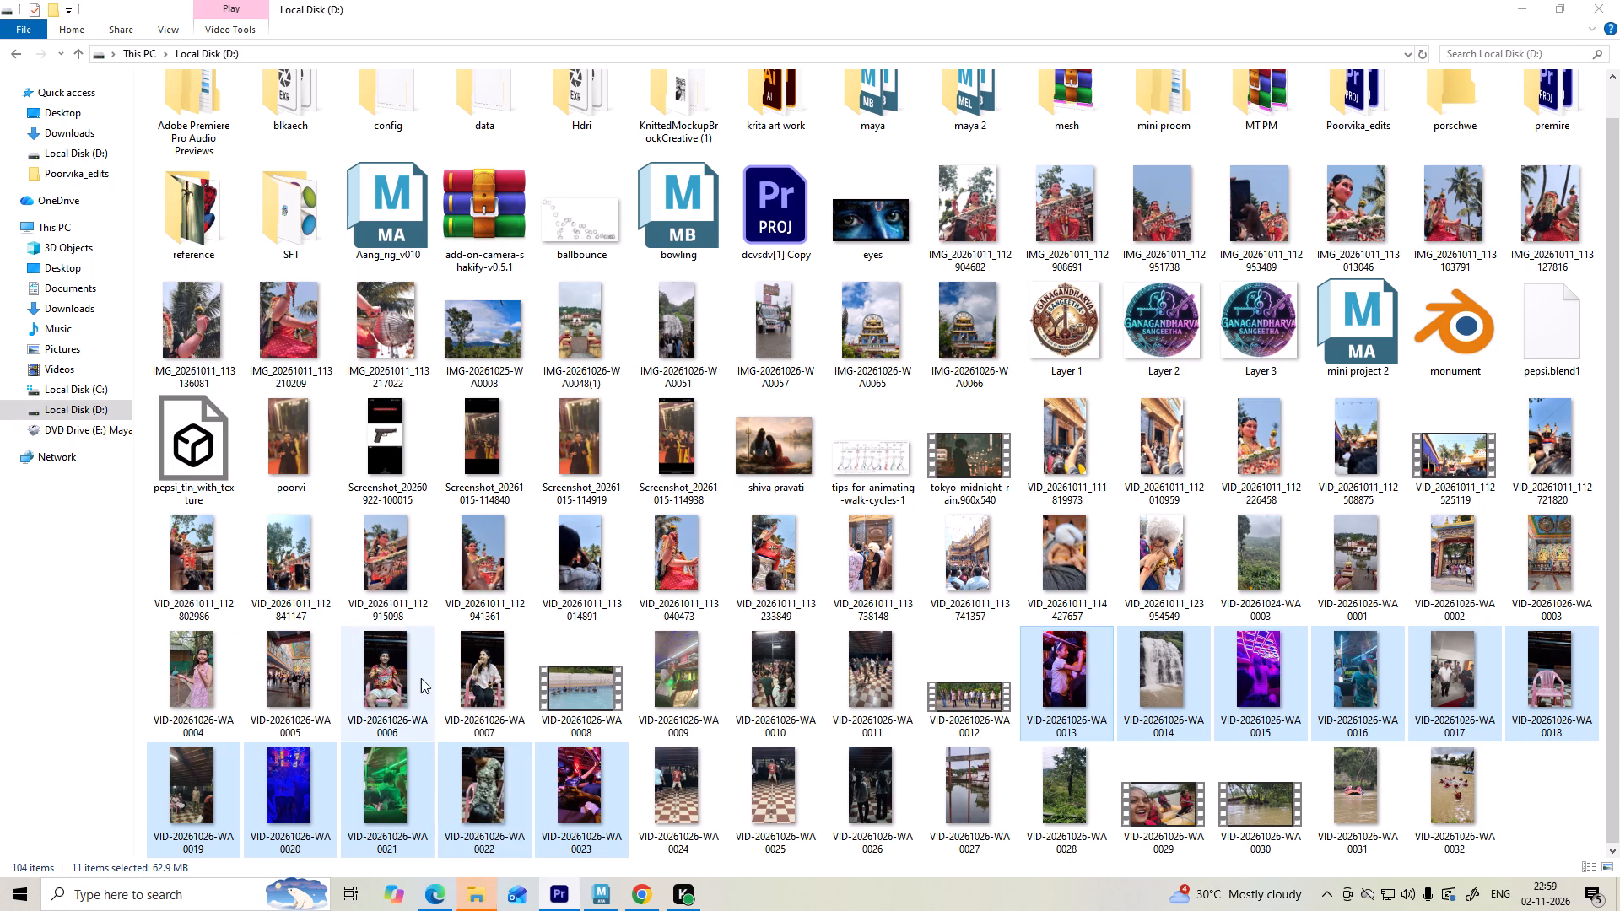
Look through the Documents, Desktop, Downloads, Music and Videos folders for footage, ending back in Local Disk (D:).
{"action": "left_click", "coordinate": [54, 288]}
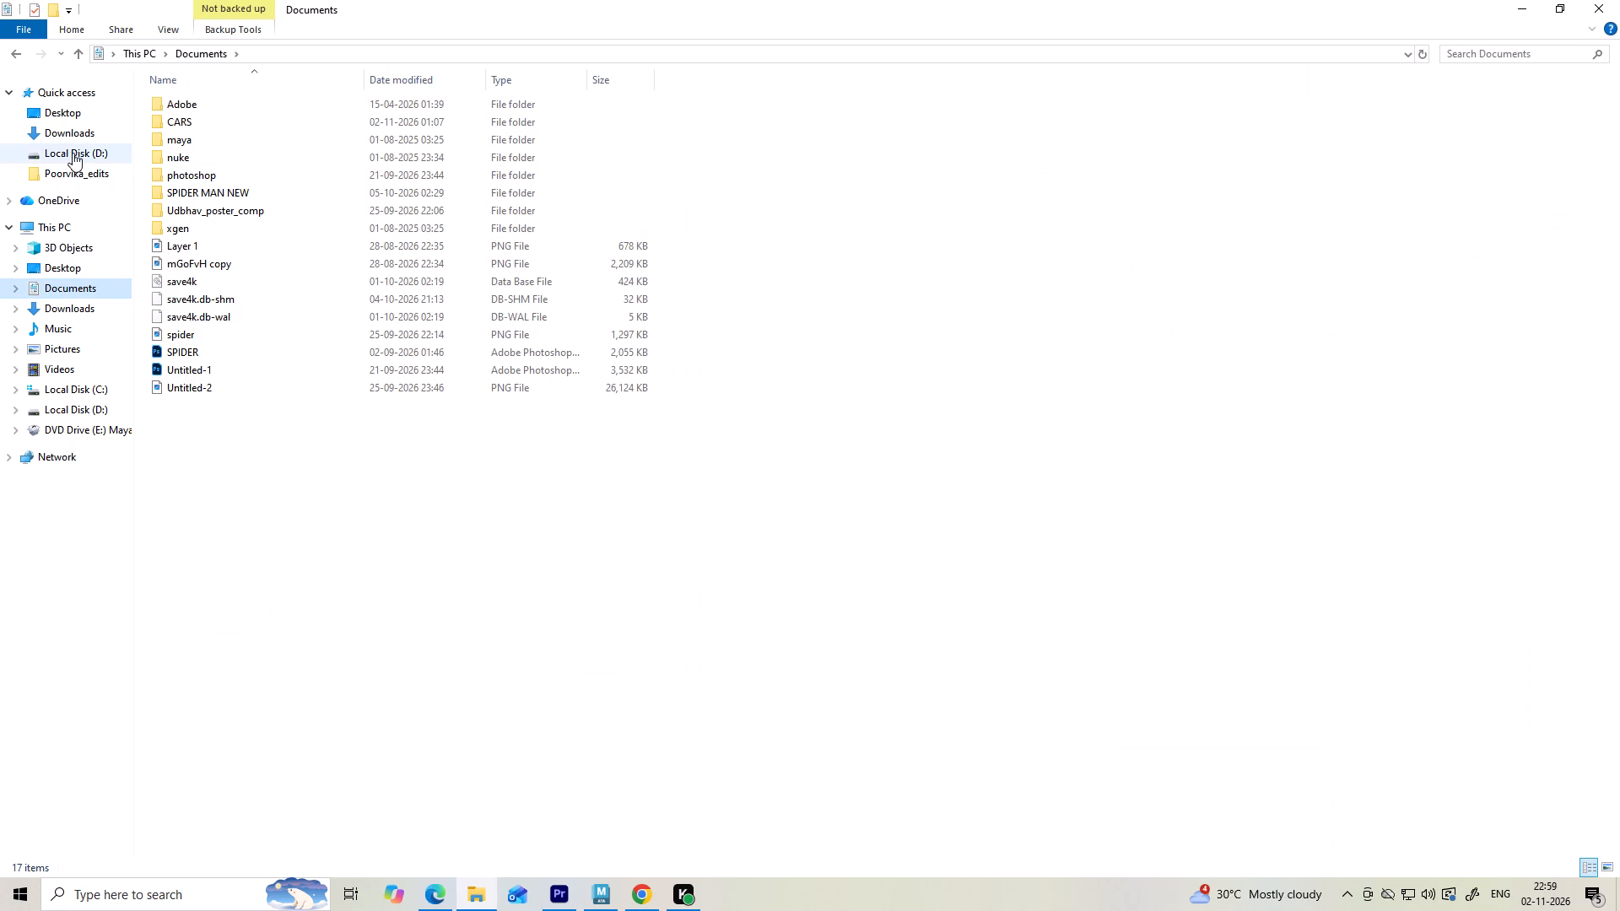
{"action": "left_click", "coordinate": [85, 116]}
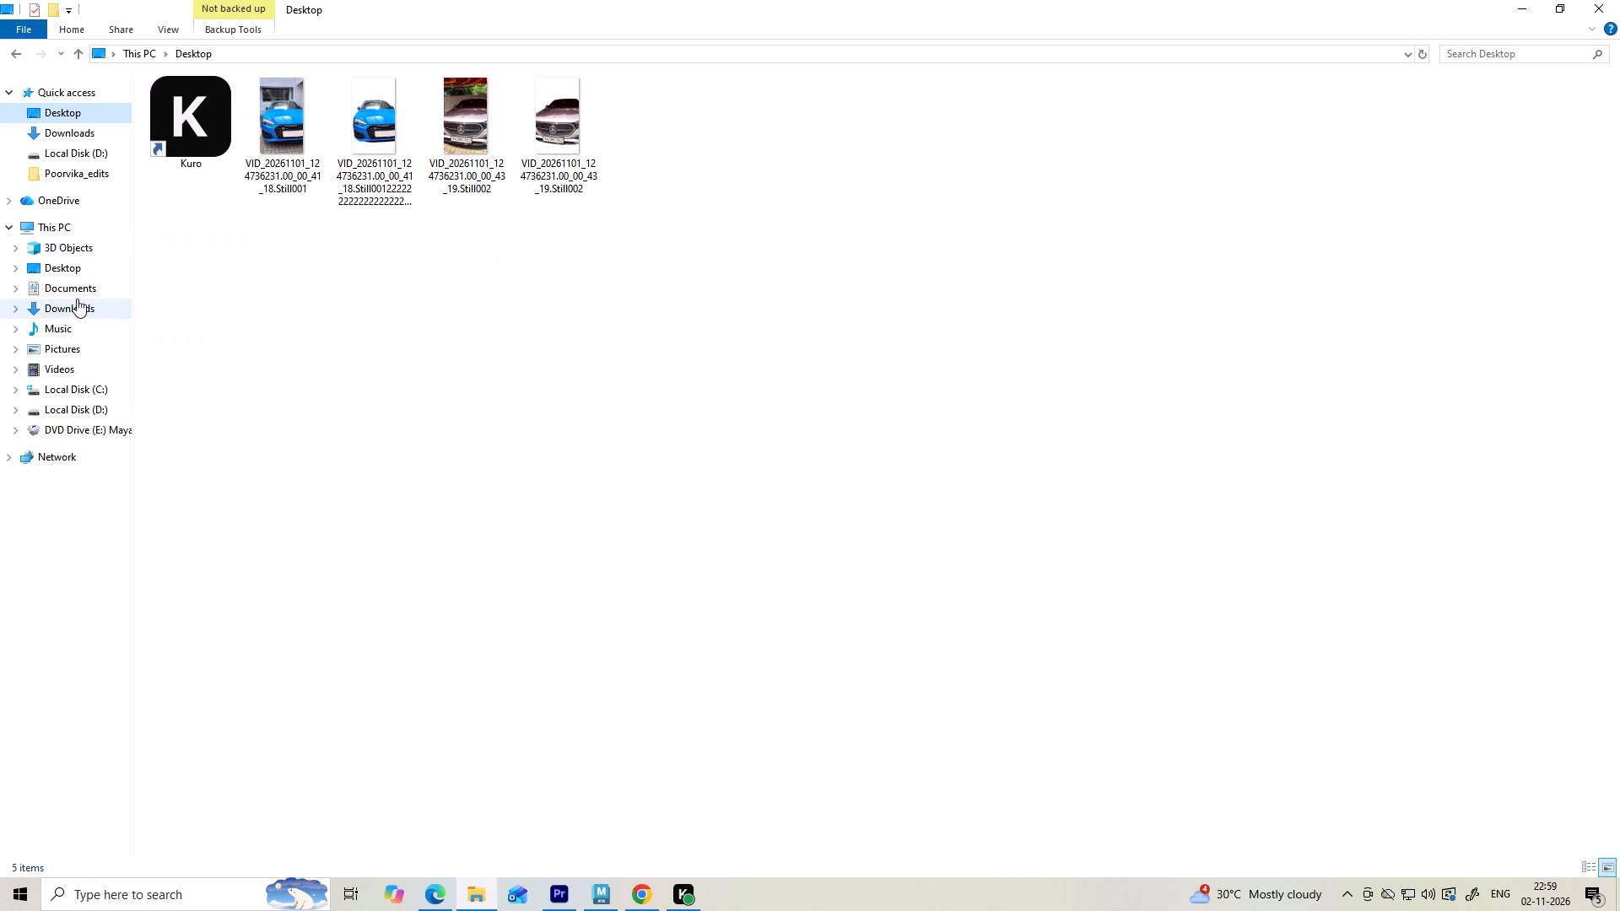
{"action": "left_click", "coordinate": [89, 266]}
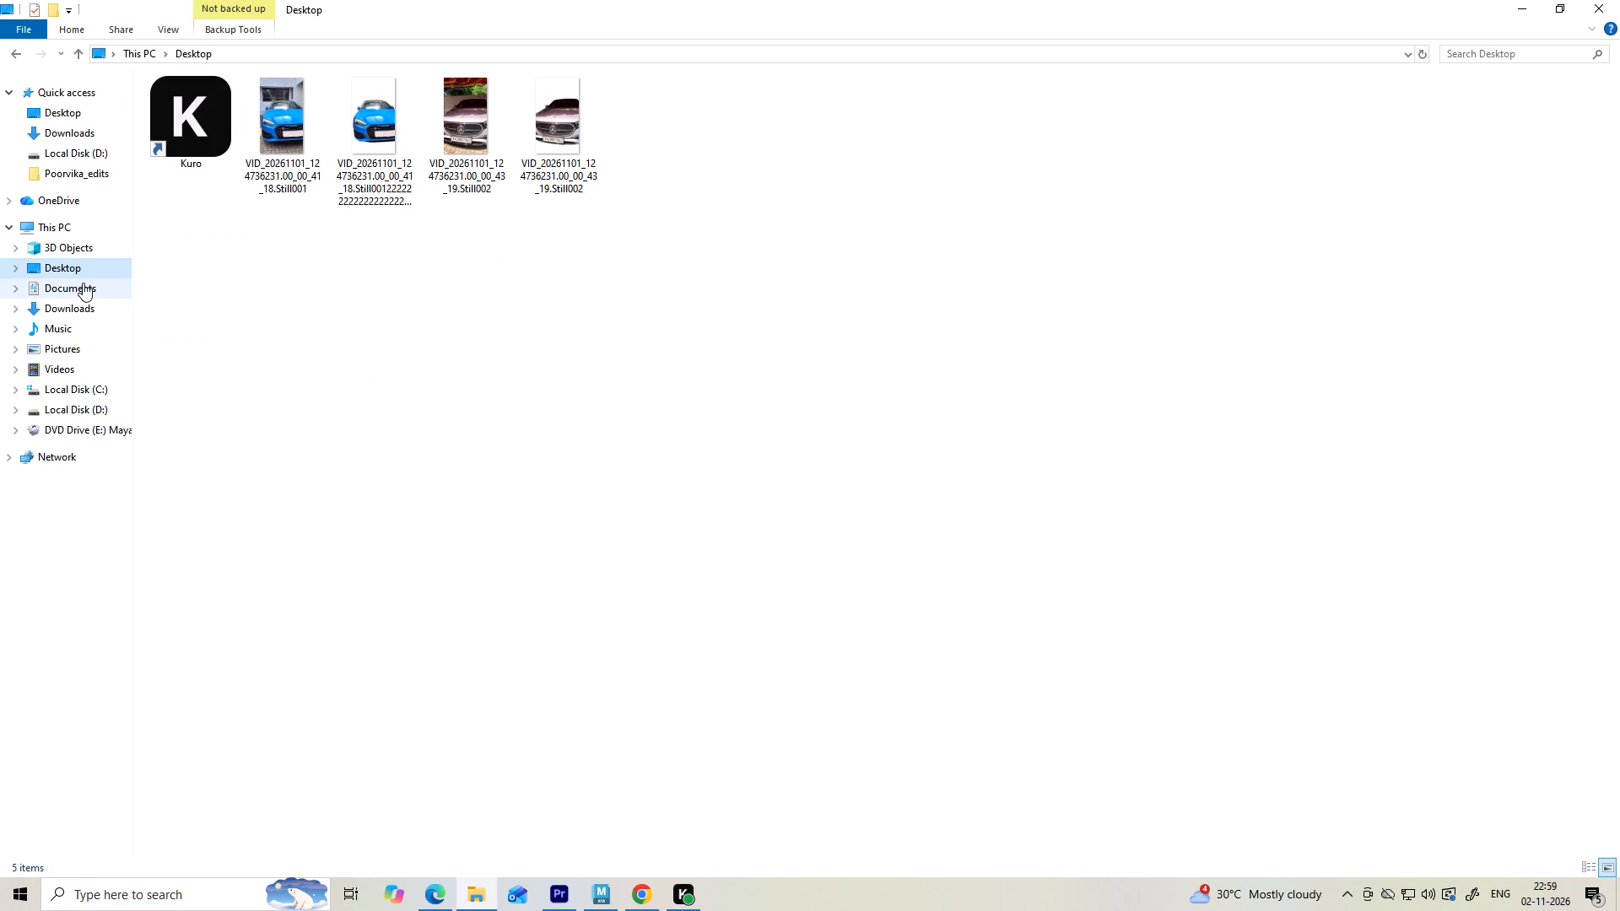
{"action": "left_click", "coordinate": [80, 288]}
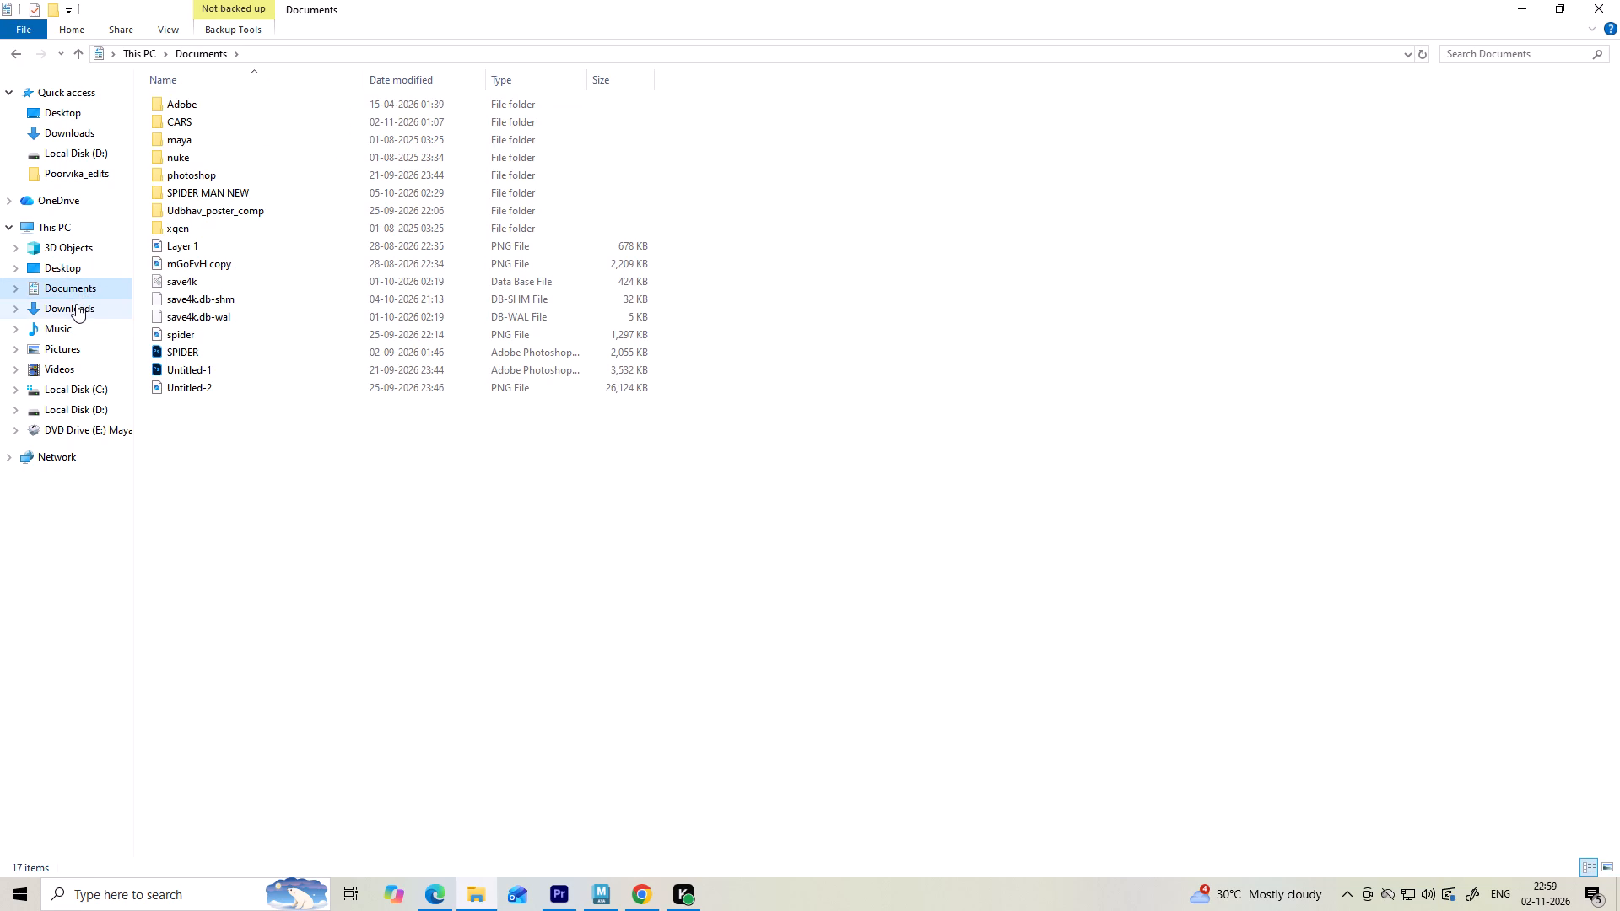
{"action": "left_click", "coordinate": [75, 307]}
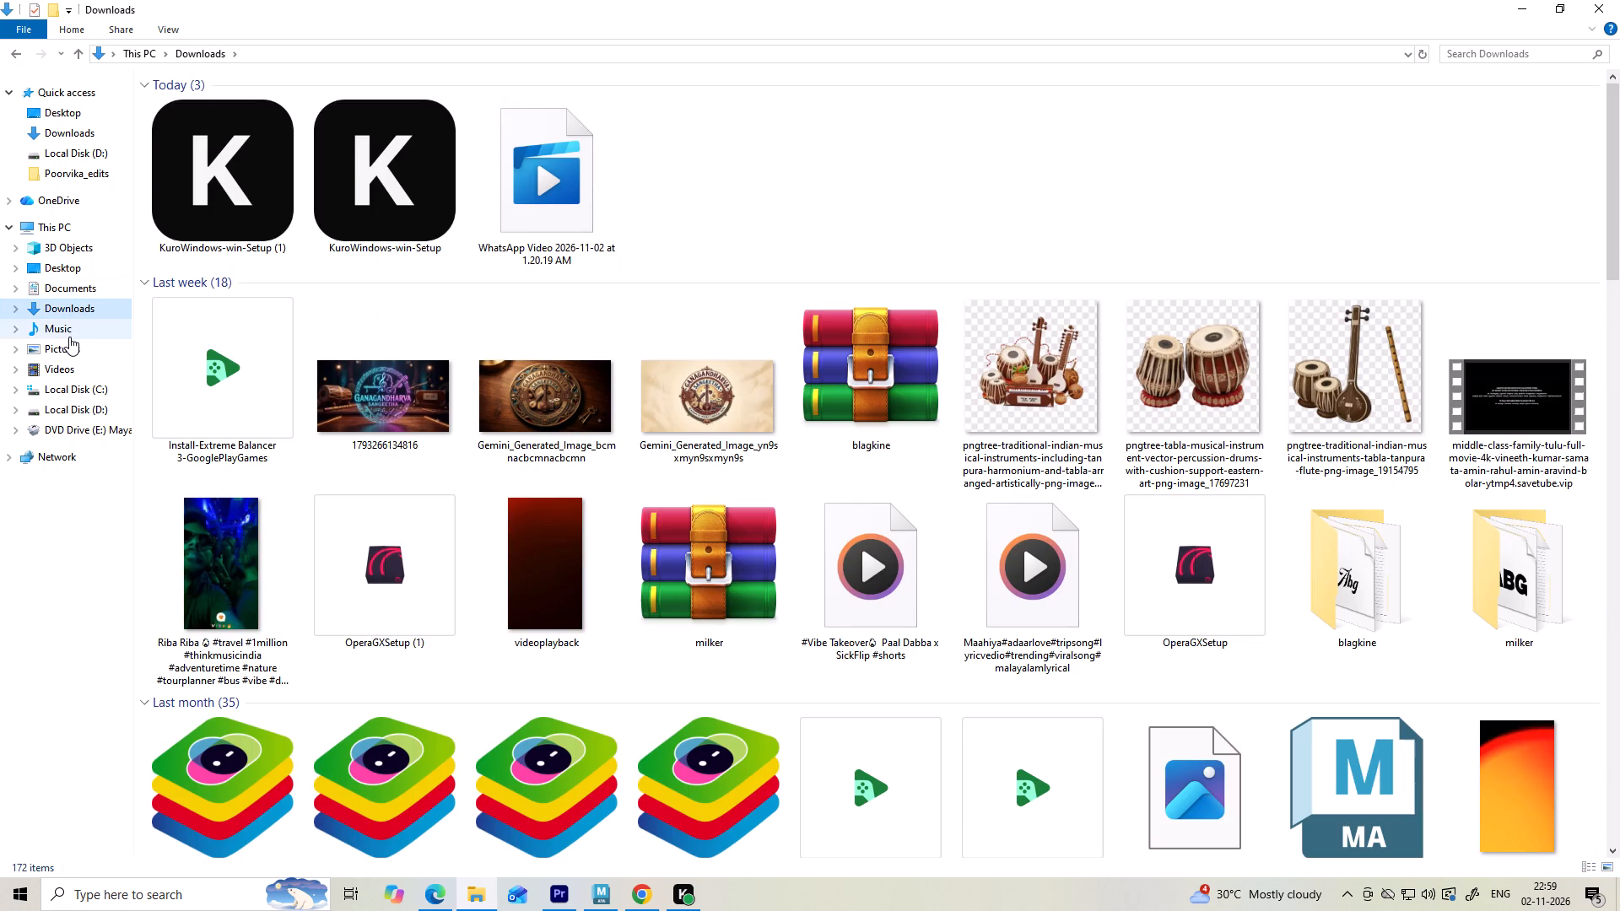
{"action": "left_click", "coordinate": [69, 337]}
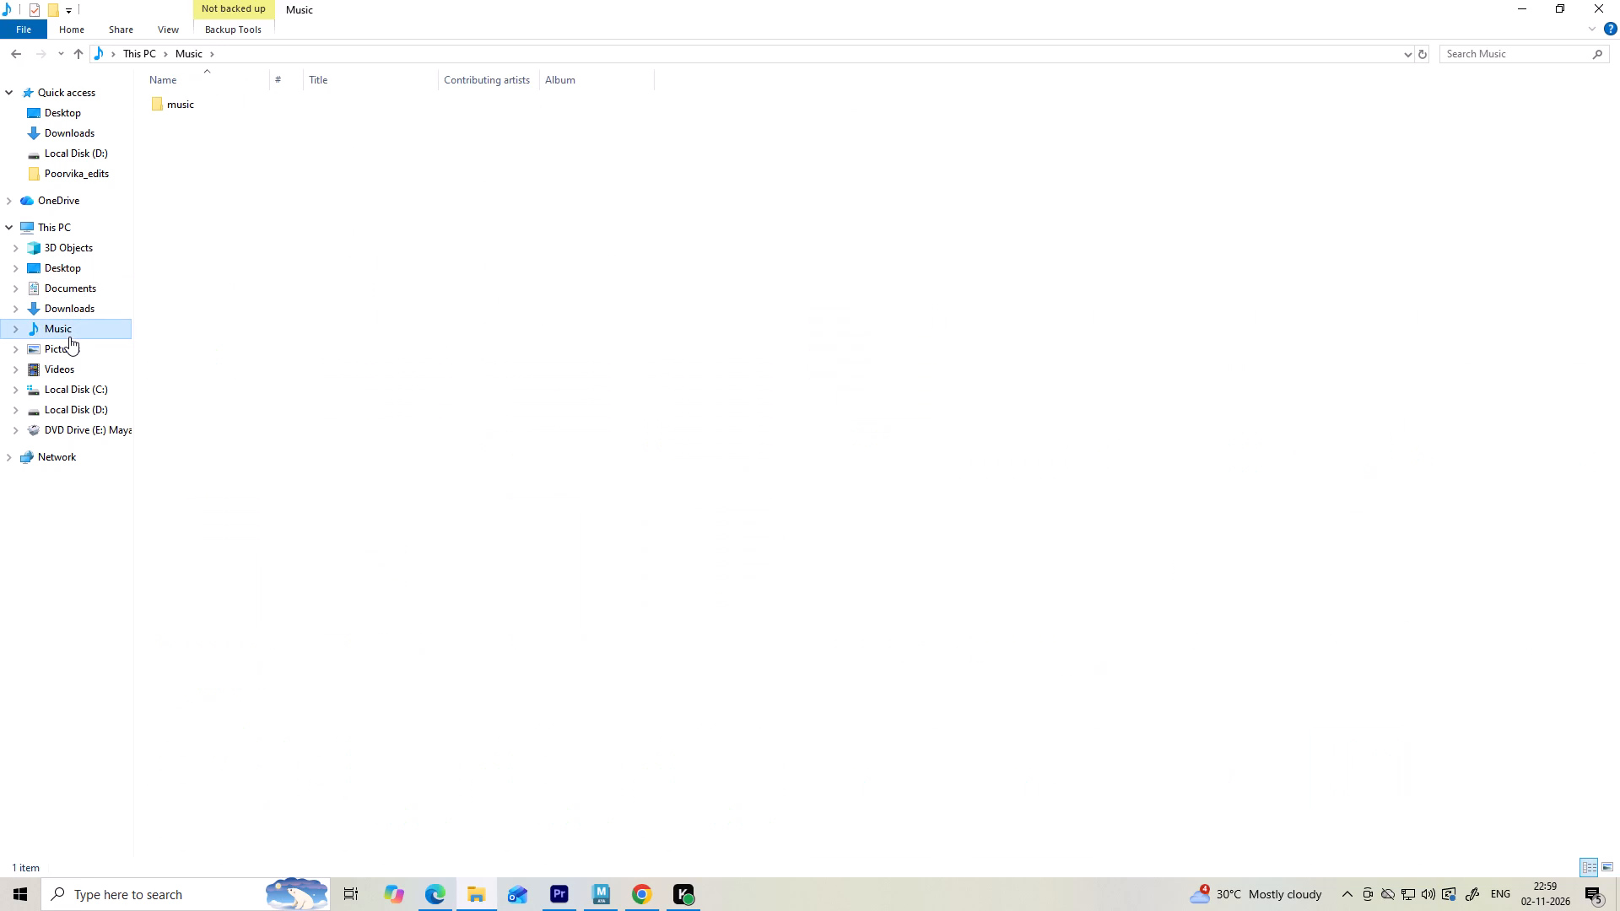
{"action": "left_click", "coordinate": [62, 353]}
{"action": "left_click", "coordinate": [61, 360]}
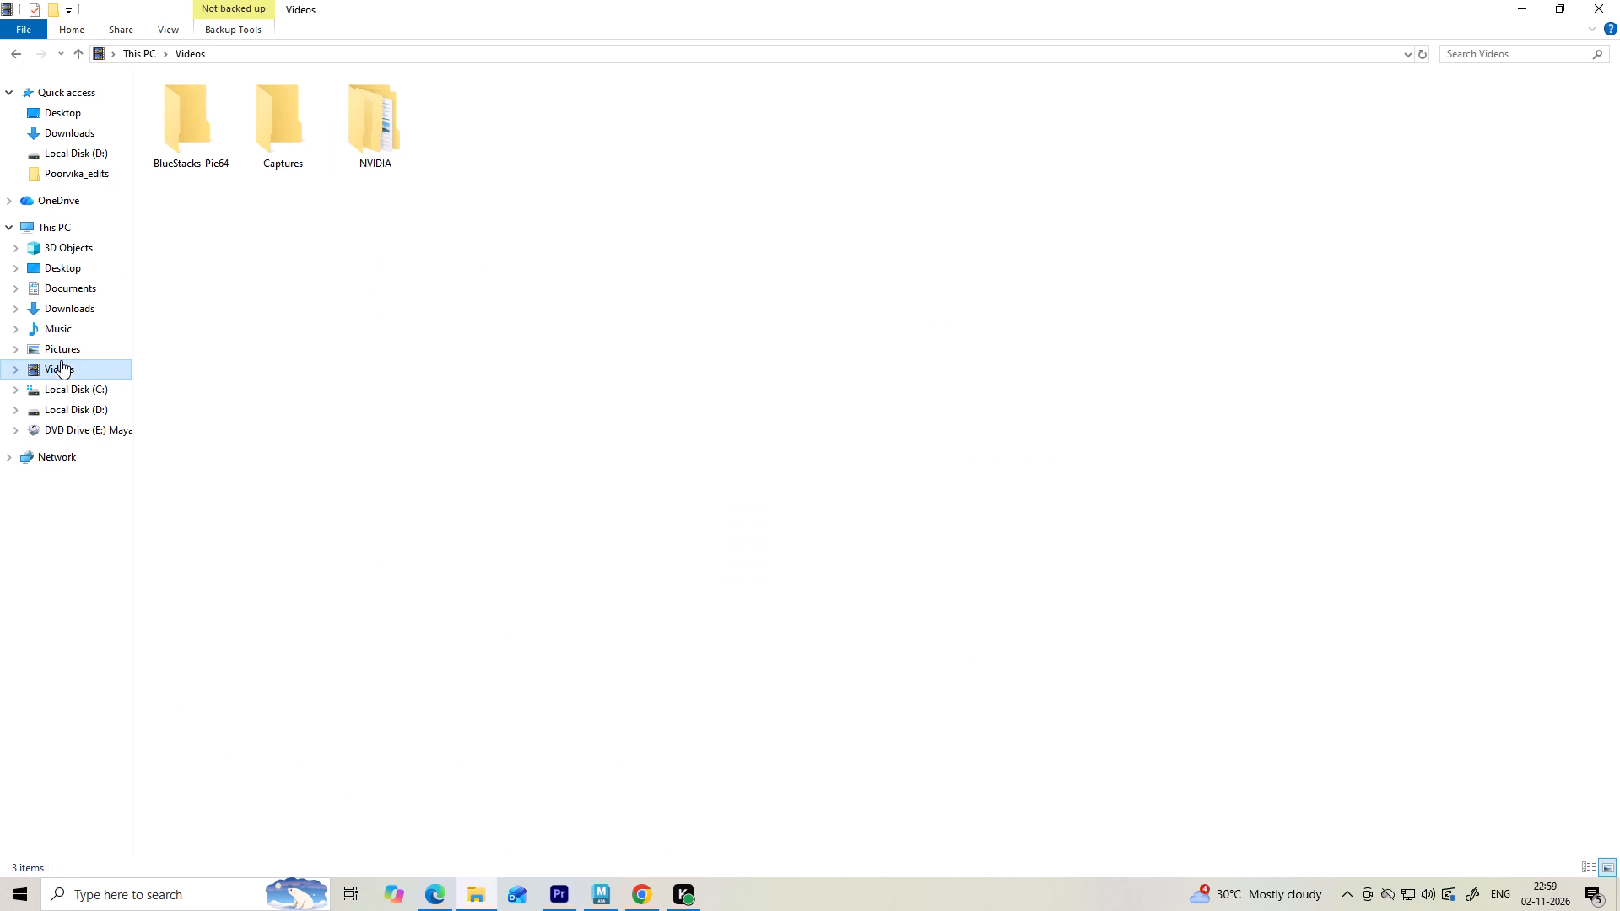
{"action": "left_click", "coordinate": [59, 385]}
{"action": "left_click", "coordinate": [62, 411]}
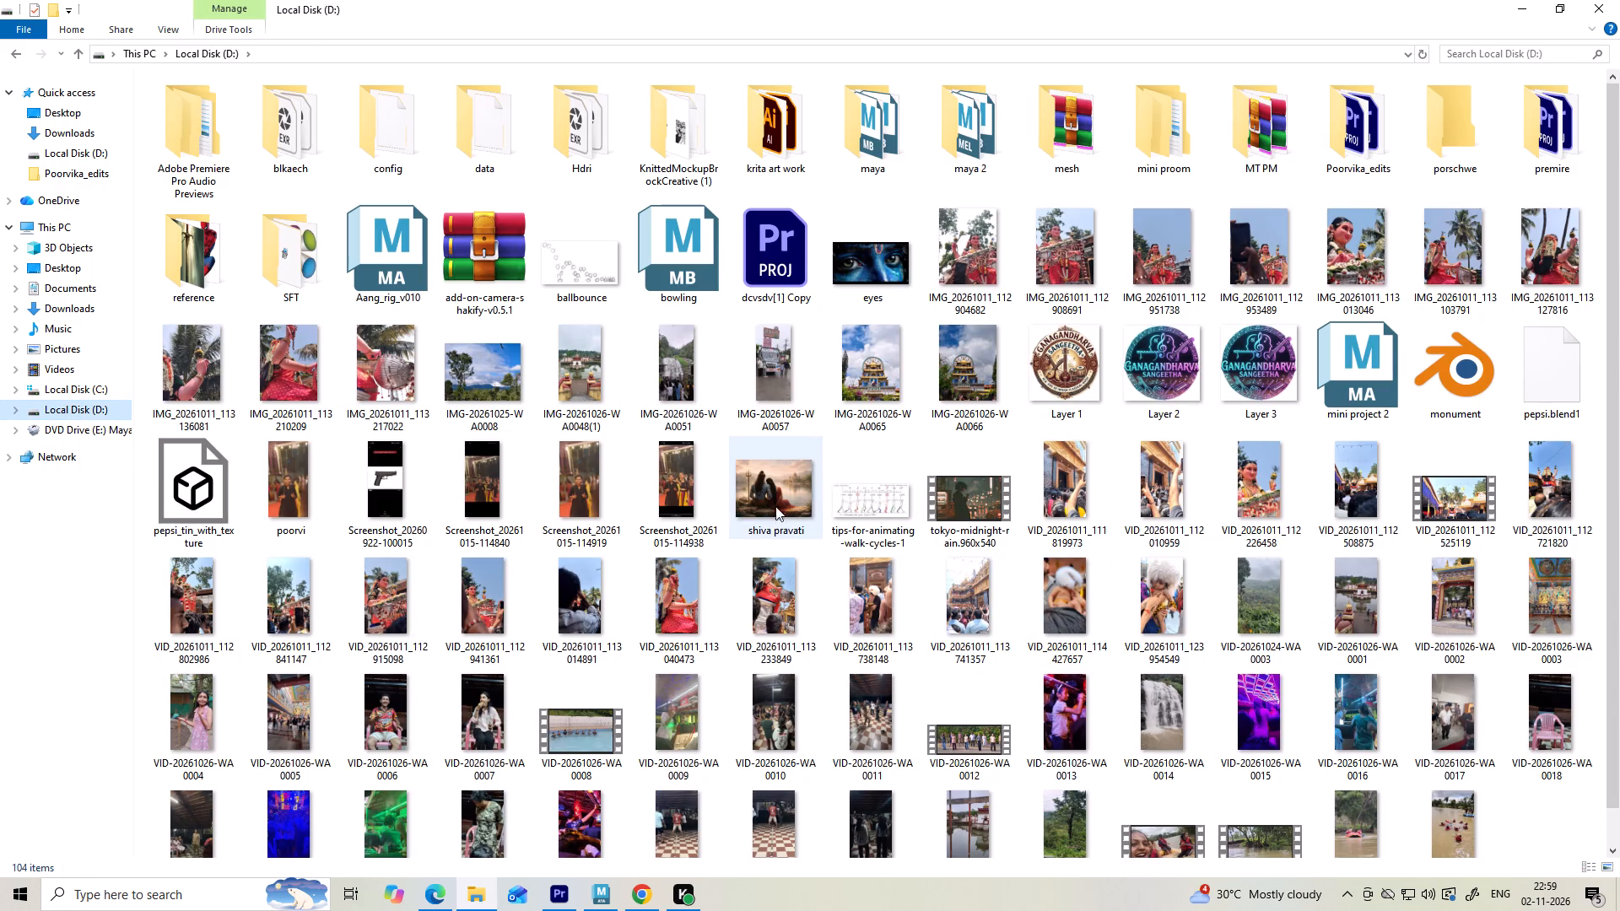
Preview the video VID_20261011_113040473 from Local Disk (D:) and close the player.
{"action": "scroll", "coordinate": [723, 498], "scroll_direction": "down", "scroll_amount": 1}
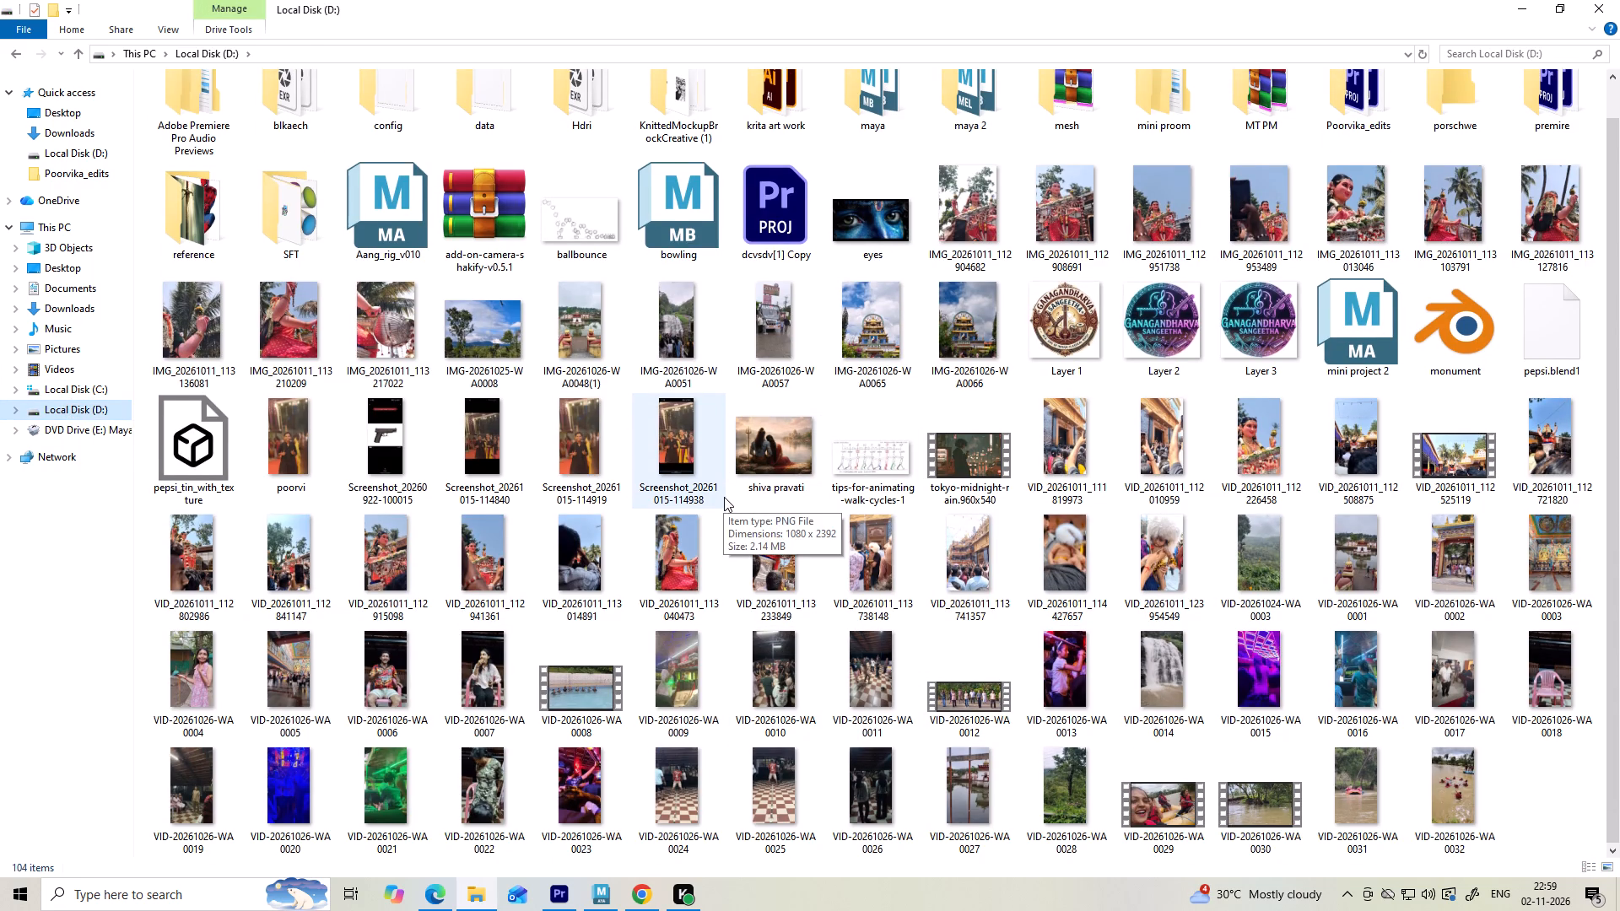
{"action": "scroll", "coordinate": [732, 495], "scroll_direction": "down", "scroll_amount": 1}
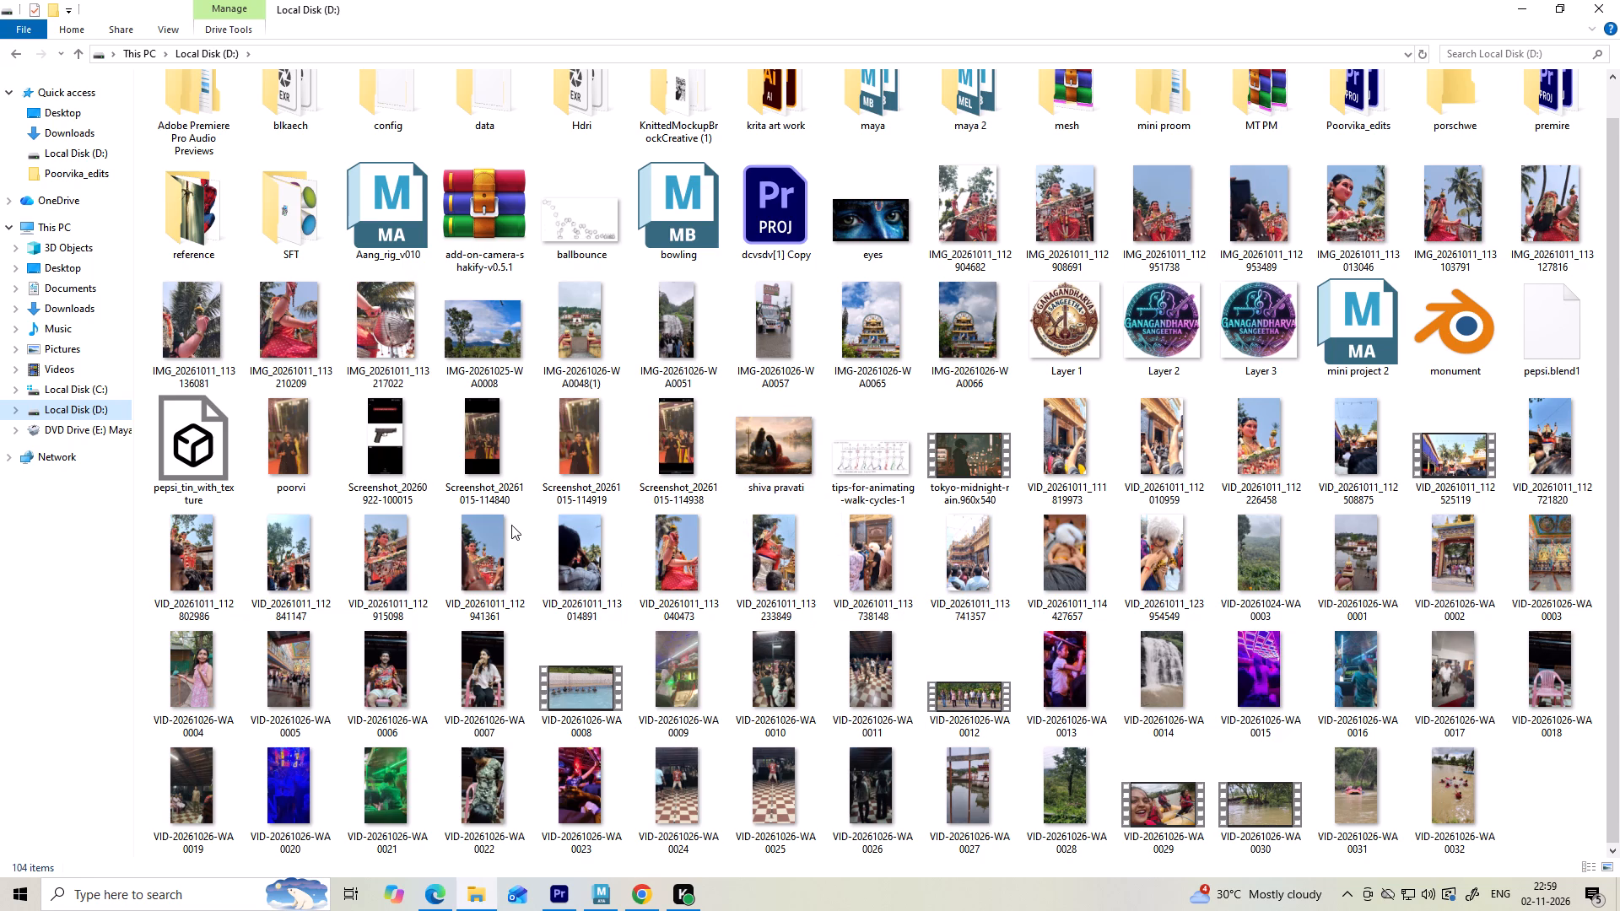
{"action": "double_click", "coordinate": [687, 574]}
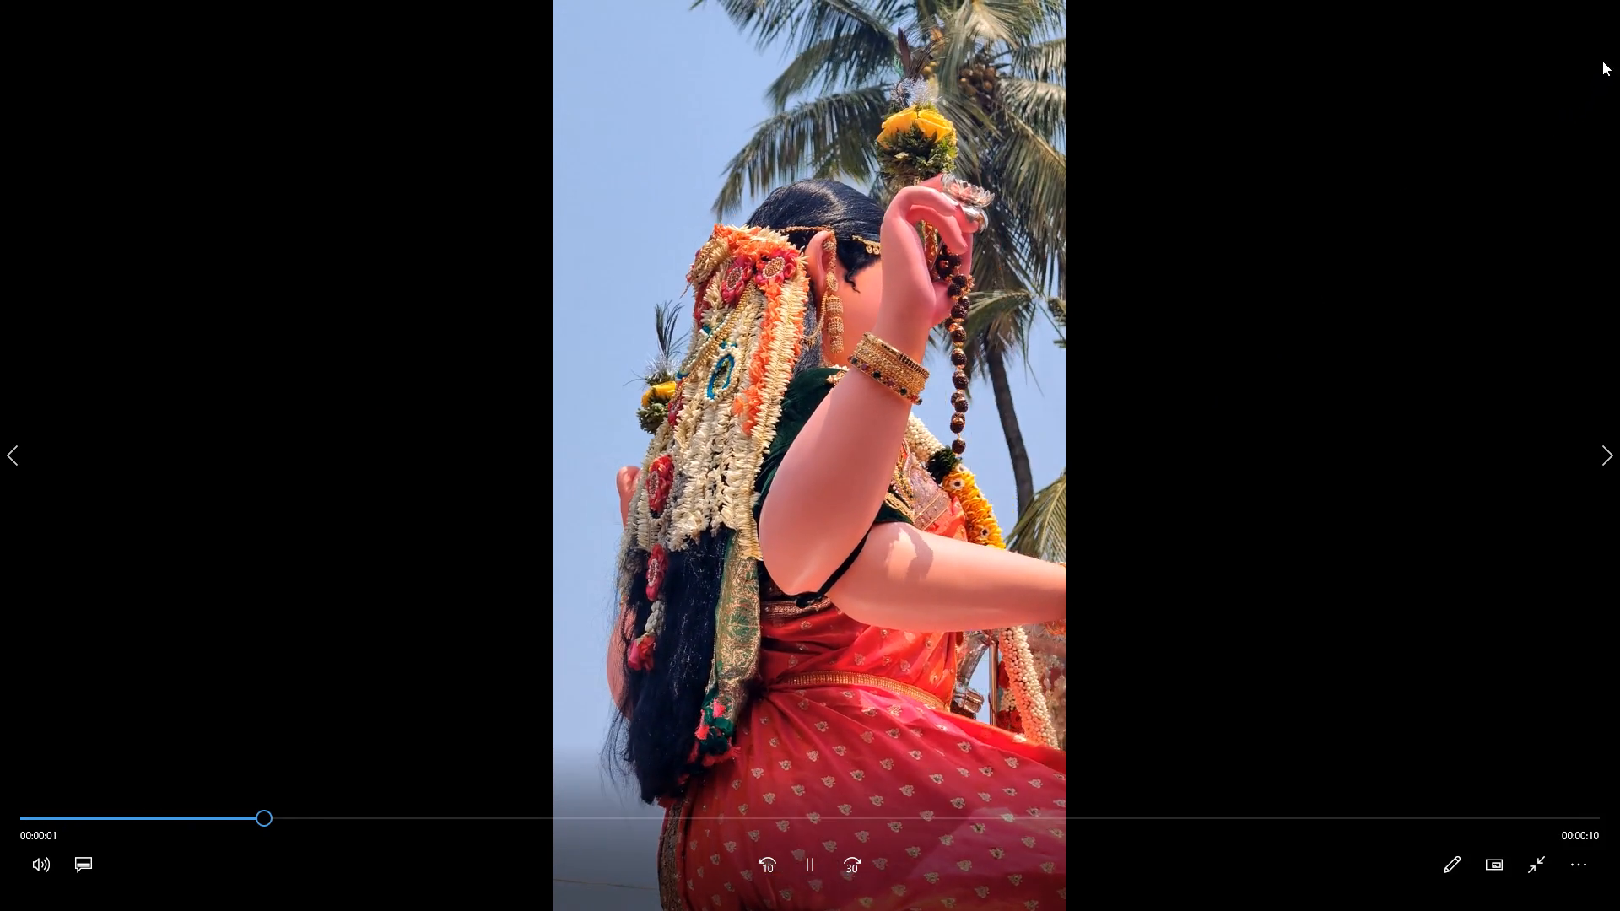
{"action": "left_click", "coordinate": [1600, 3]}
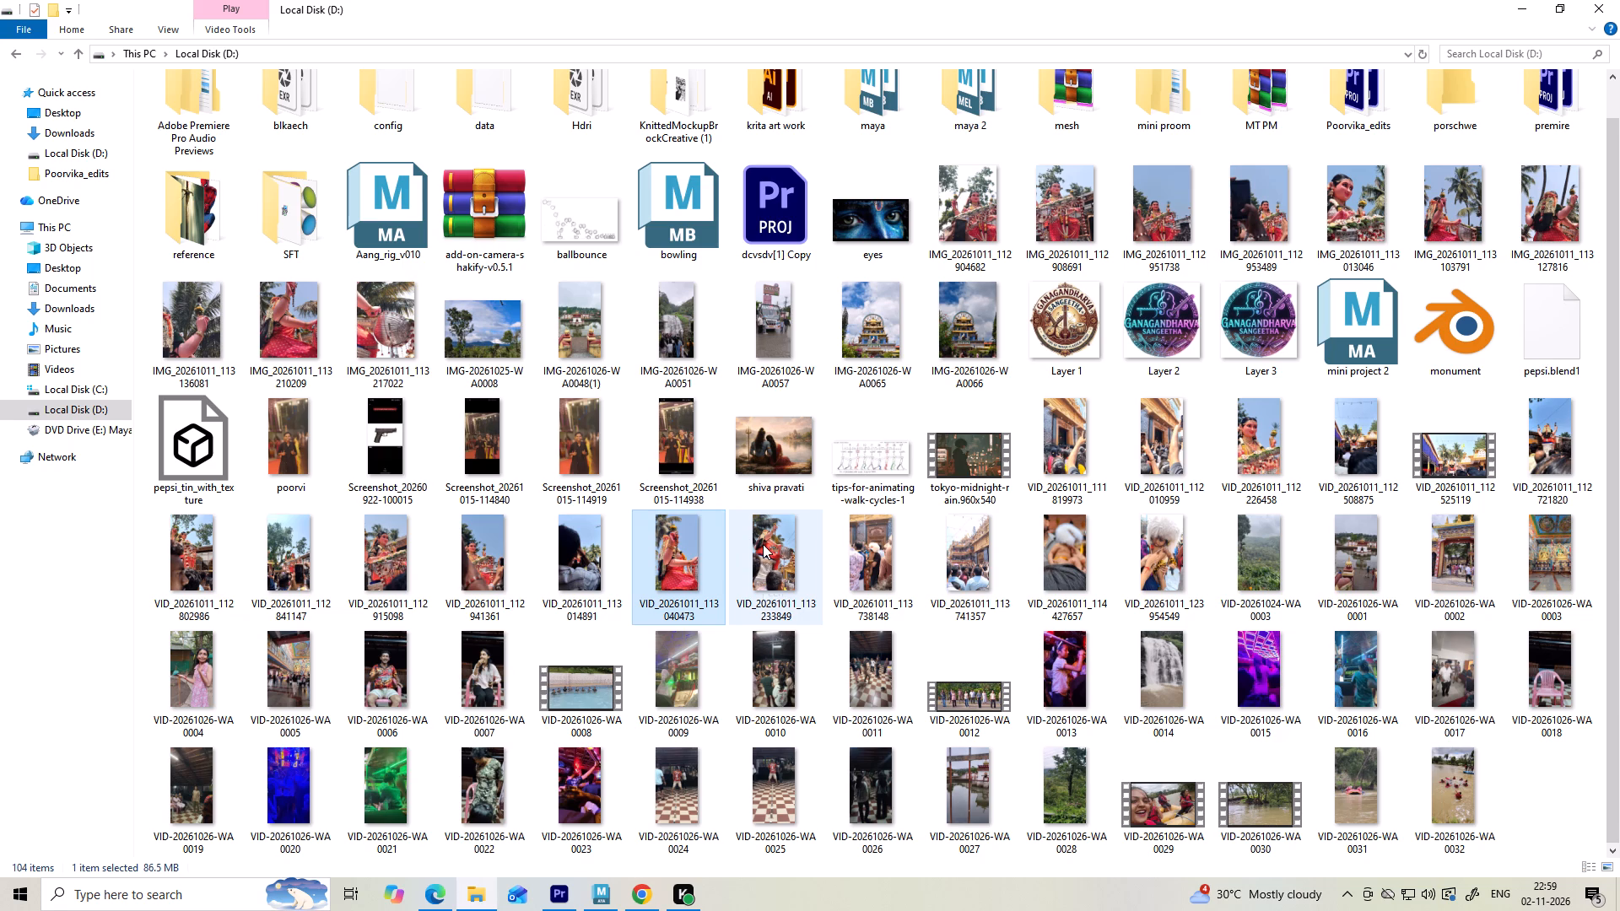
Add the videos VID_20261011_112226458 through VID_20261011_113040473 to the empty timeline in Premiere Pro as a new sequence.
{"action": "left_click", "coordinate": [1249, 446], "text": "shift"}
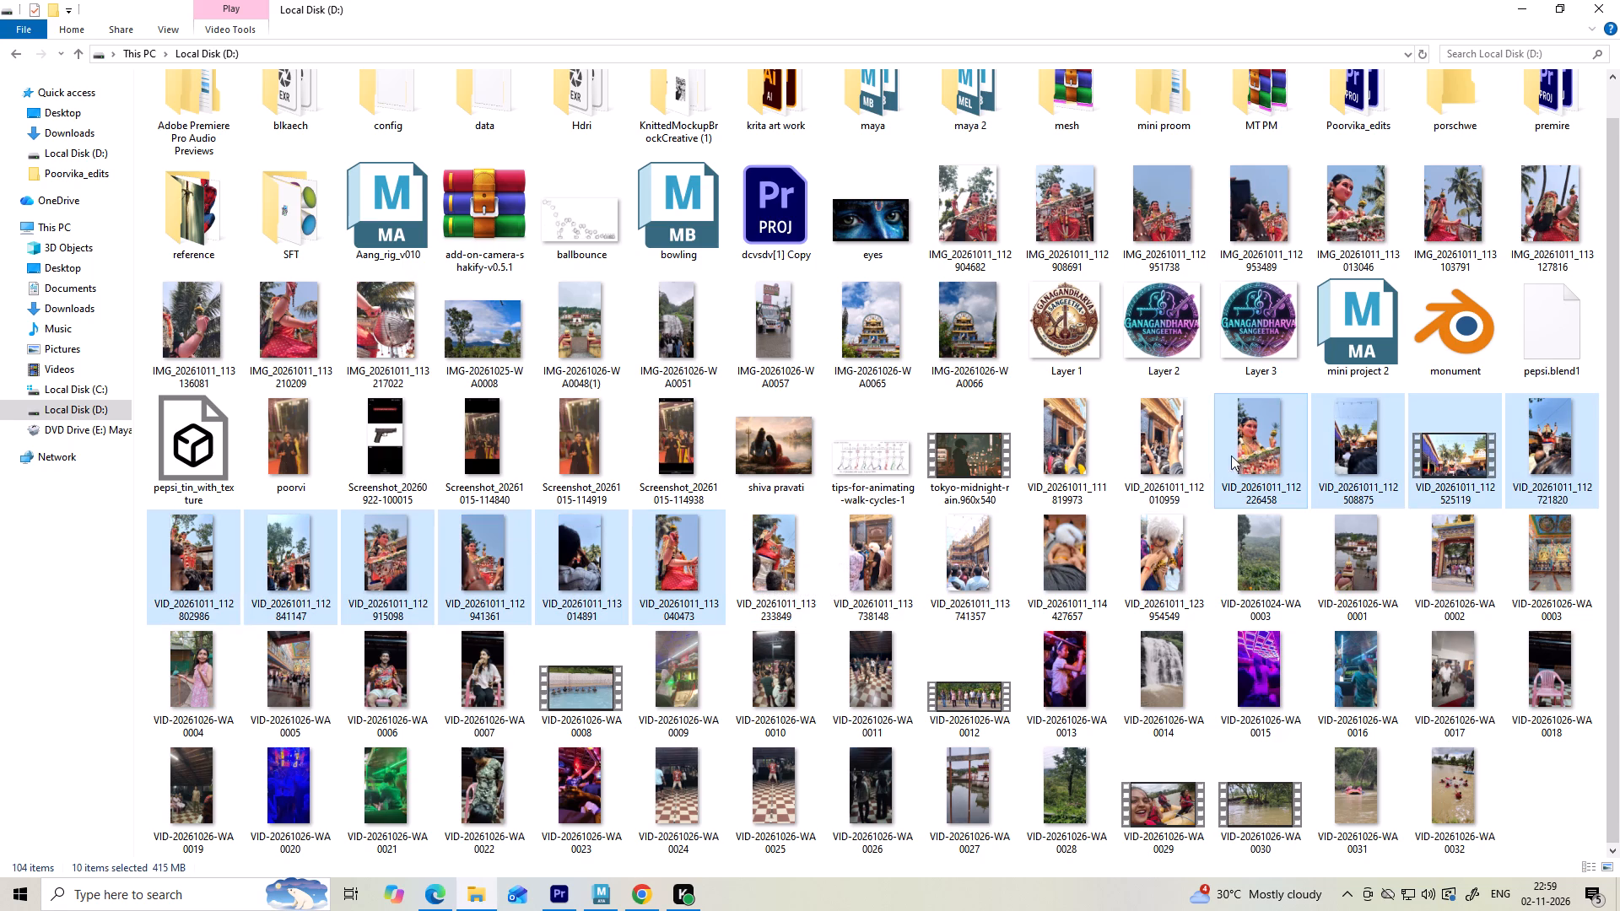
{"action": "left_click_drag", "start_coordinate": [1228, 451], "coordinate": [642, 882]}
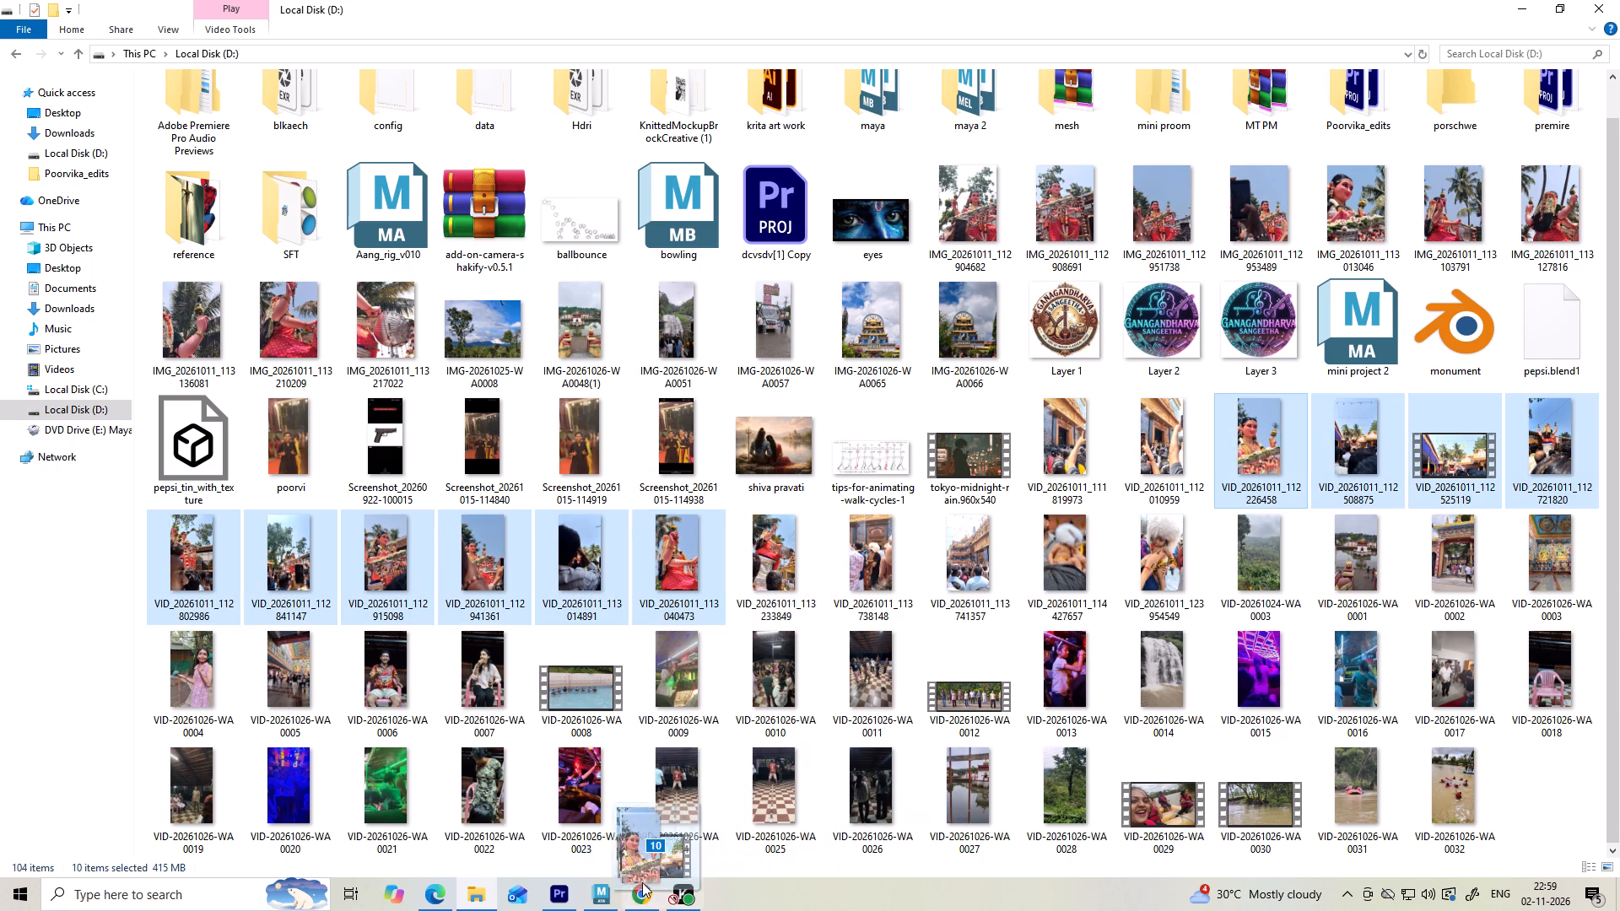
{"action": "left_click_drag", "start_coordinate": [642, 882], "coordinate": [580, 705]}
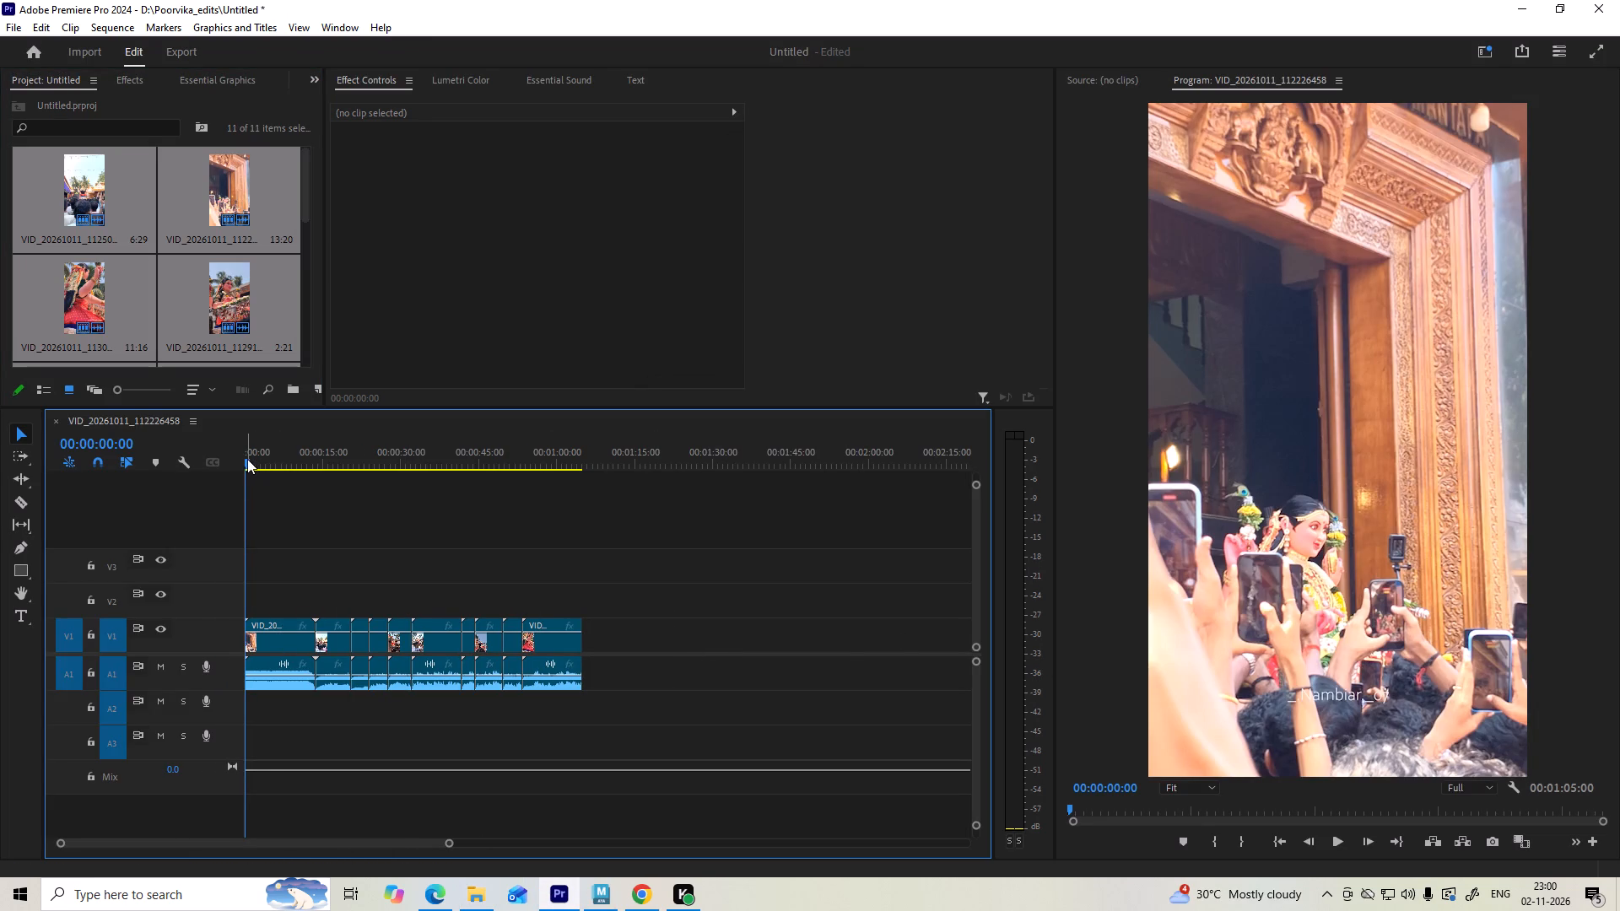
Review the first clip of the sequence and delete it from the timeline with its audio.
{"action": "left_click_drag", "start_coordinate": [247, 459], "coordinate": [268, 489]}
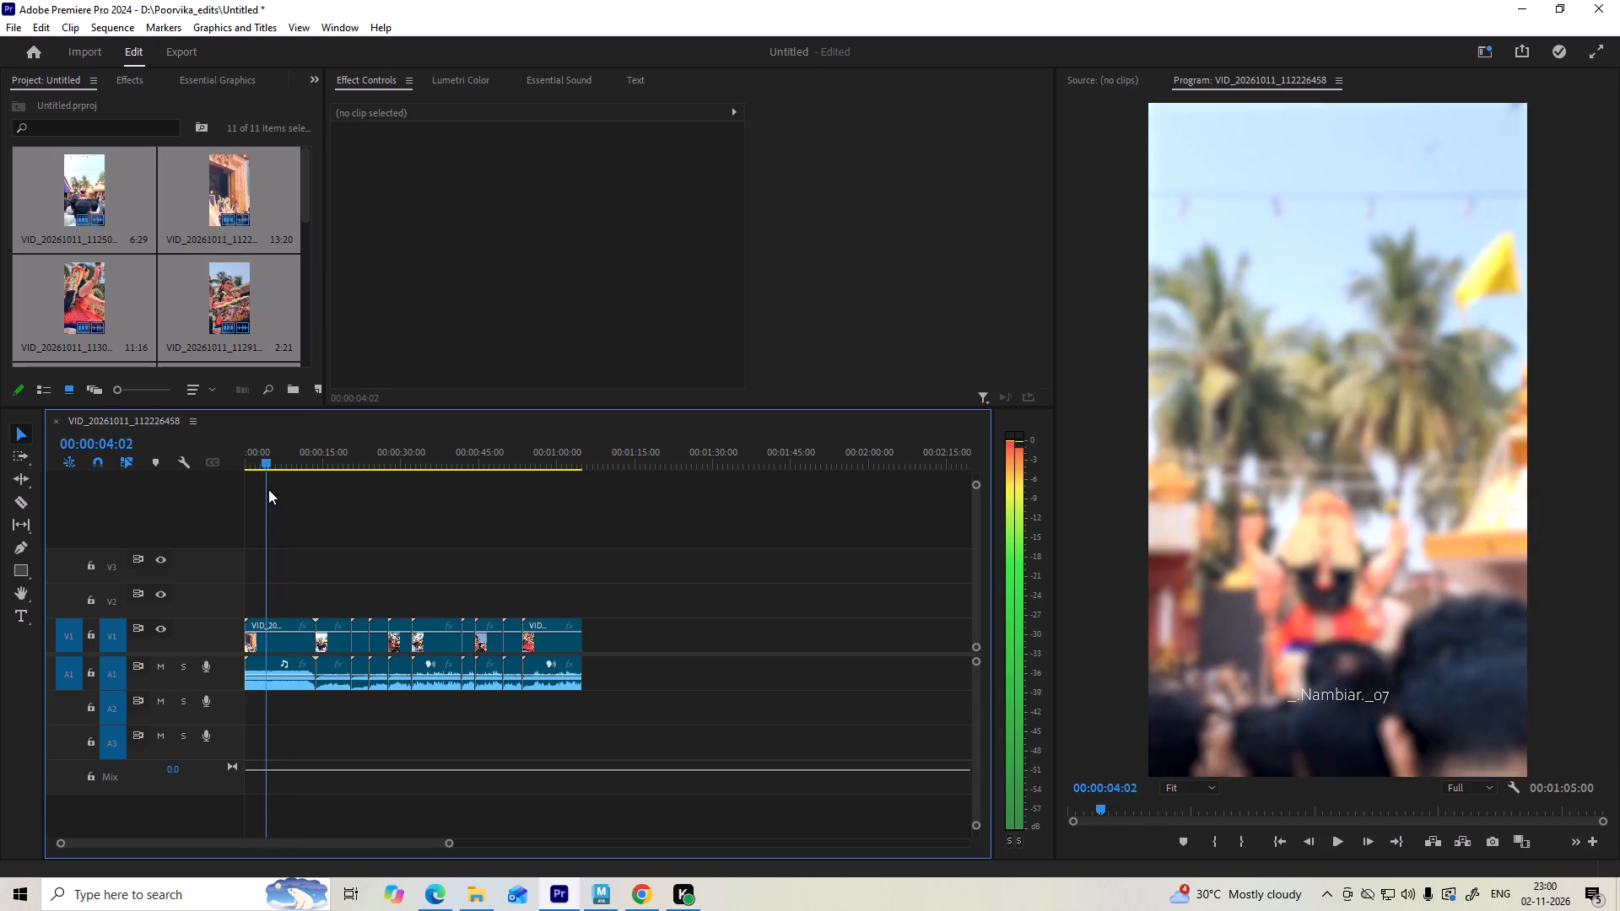
{"action": "left_click_drag", "start_coordinate": [268, 489], "coordinate": [242, 503]}
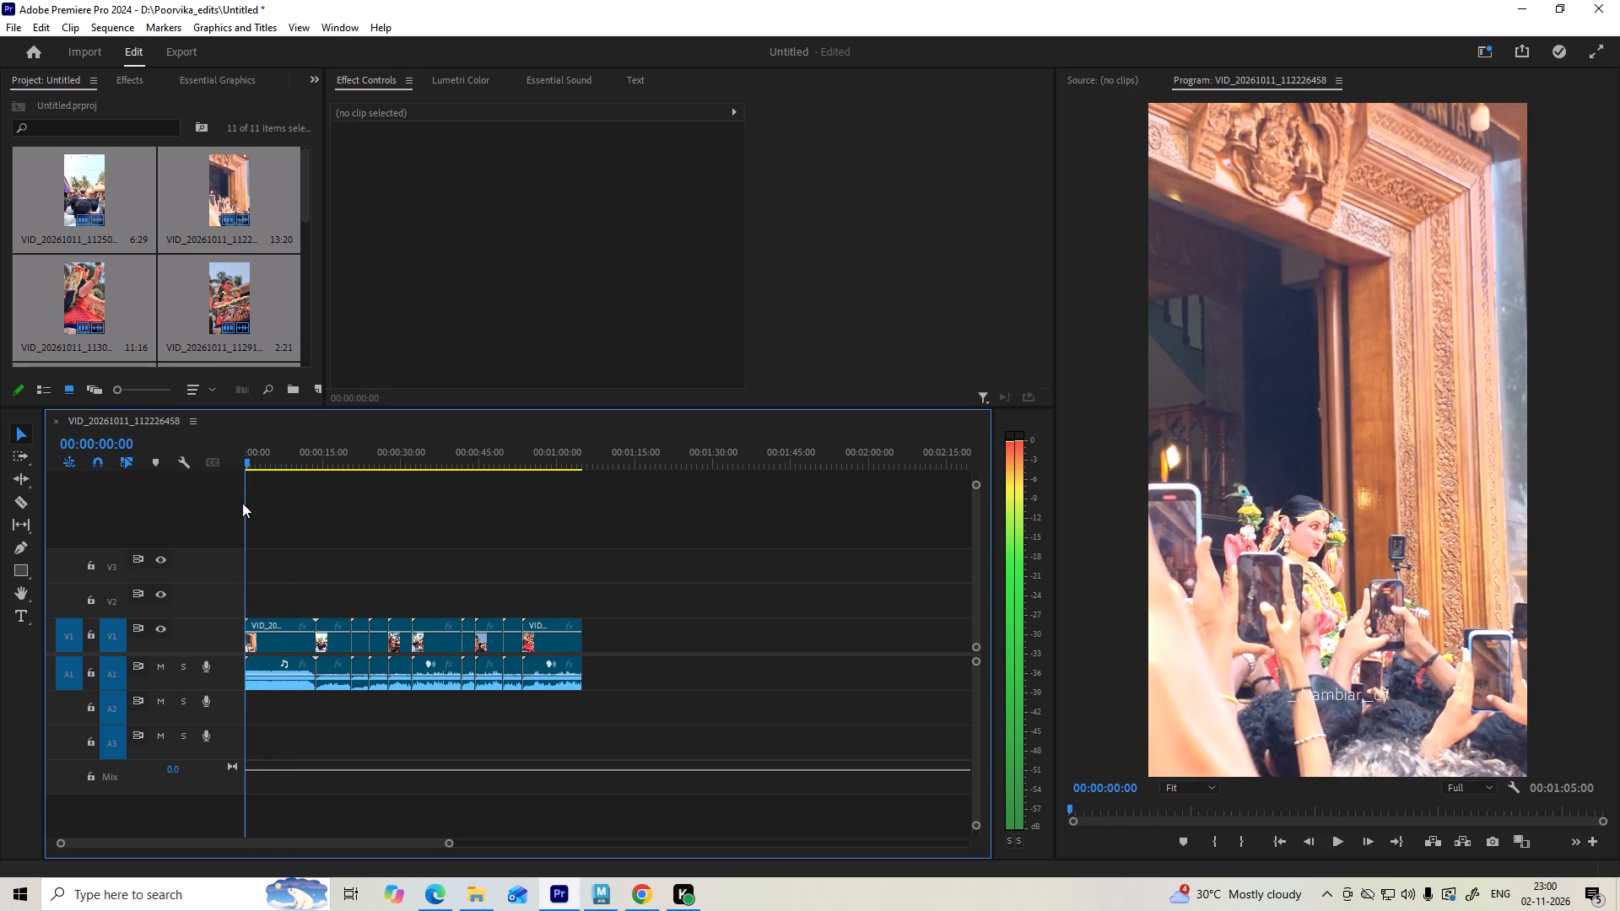
{"action": "left_click_drag", "start_coordinate": [242, 503], "coordinate": [289, 551]}
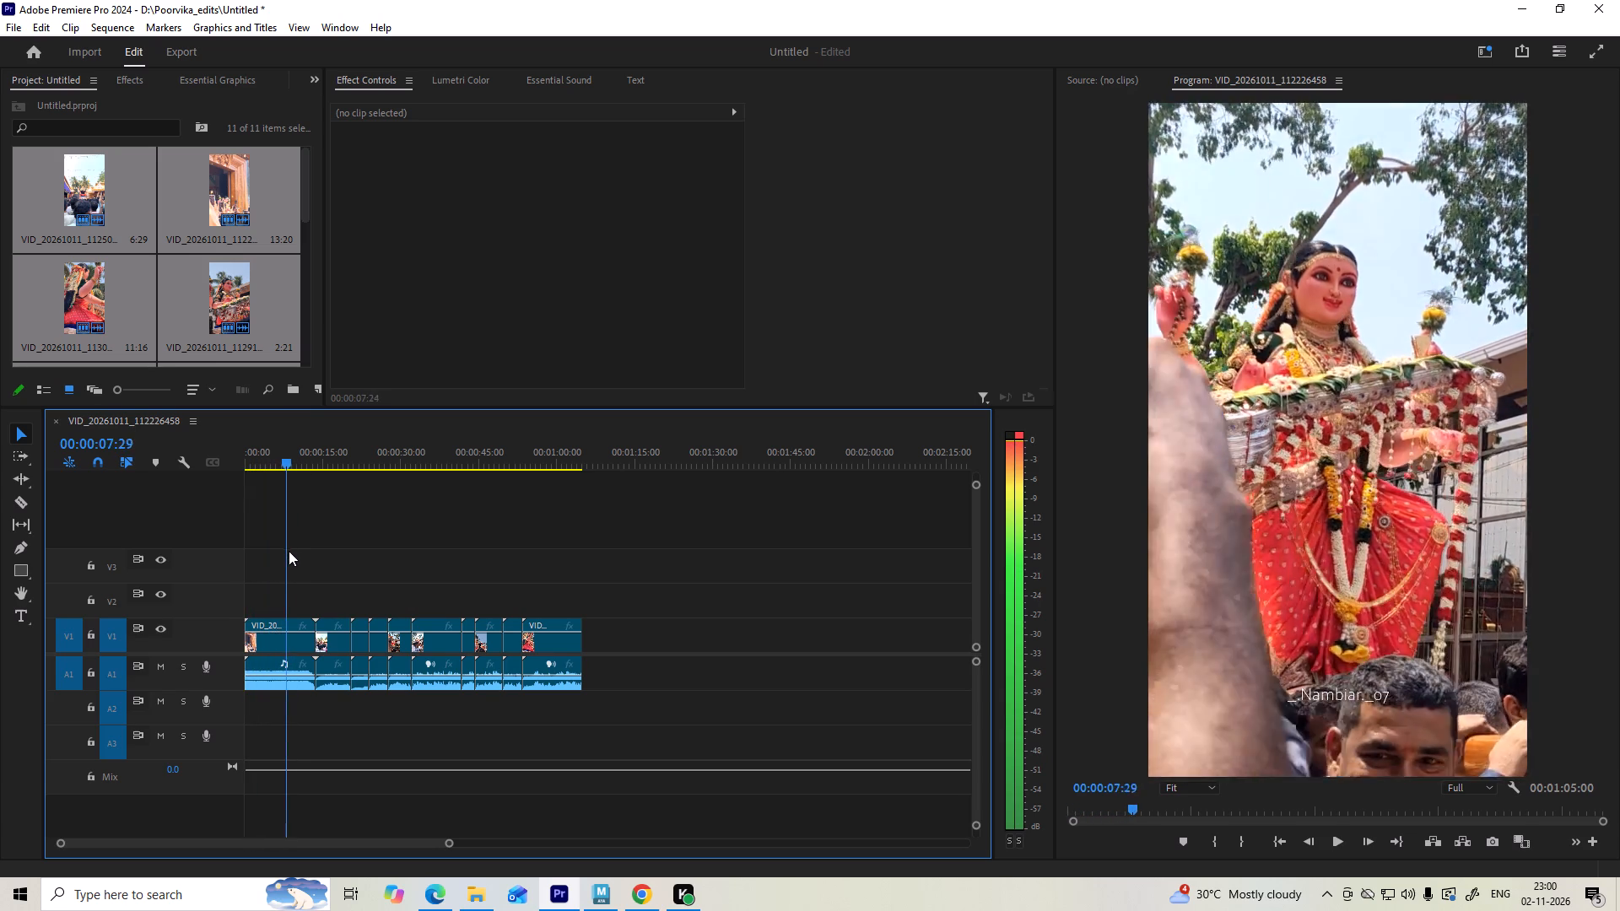
{"action": "left_click_drag", "start_coordinate": [289, 551], "coordinate": [302, 569]}
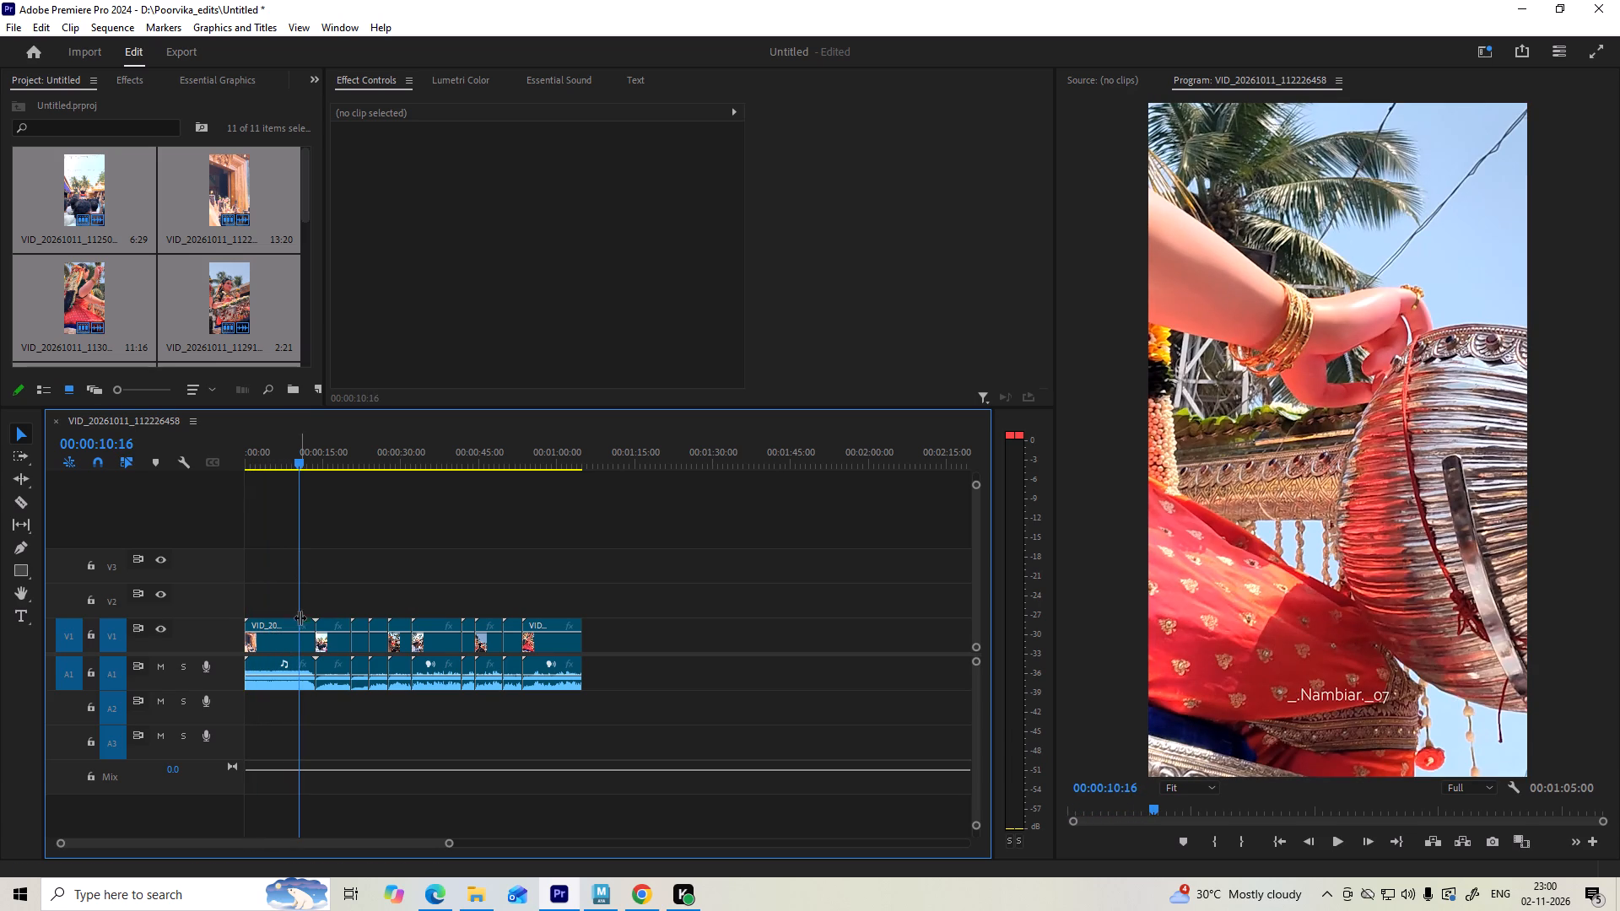
{"action": "left_click", "coordinate": [289, 638]}
{"action": "key", "text": "Delete"}
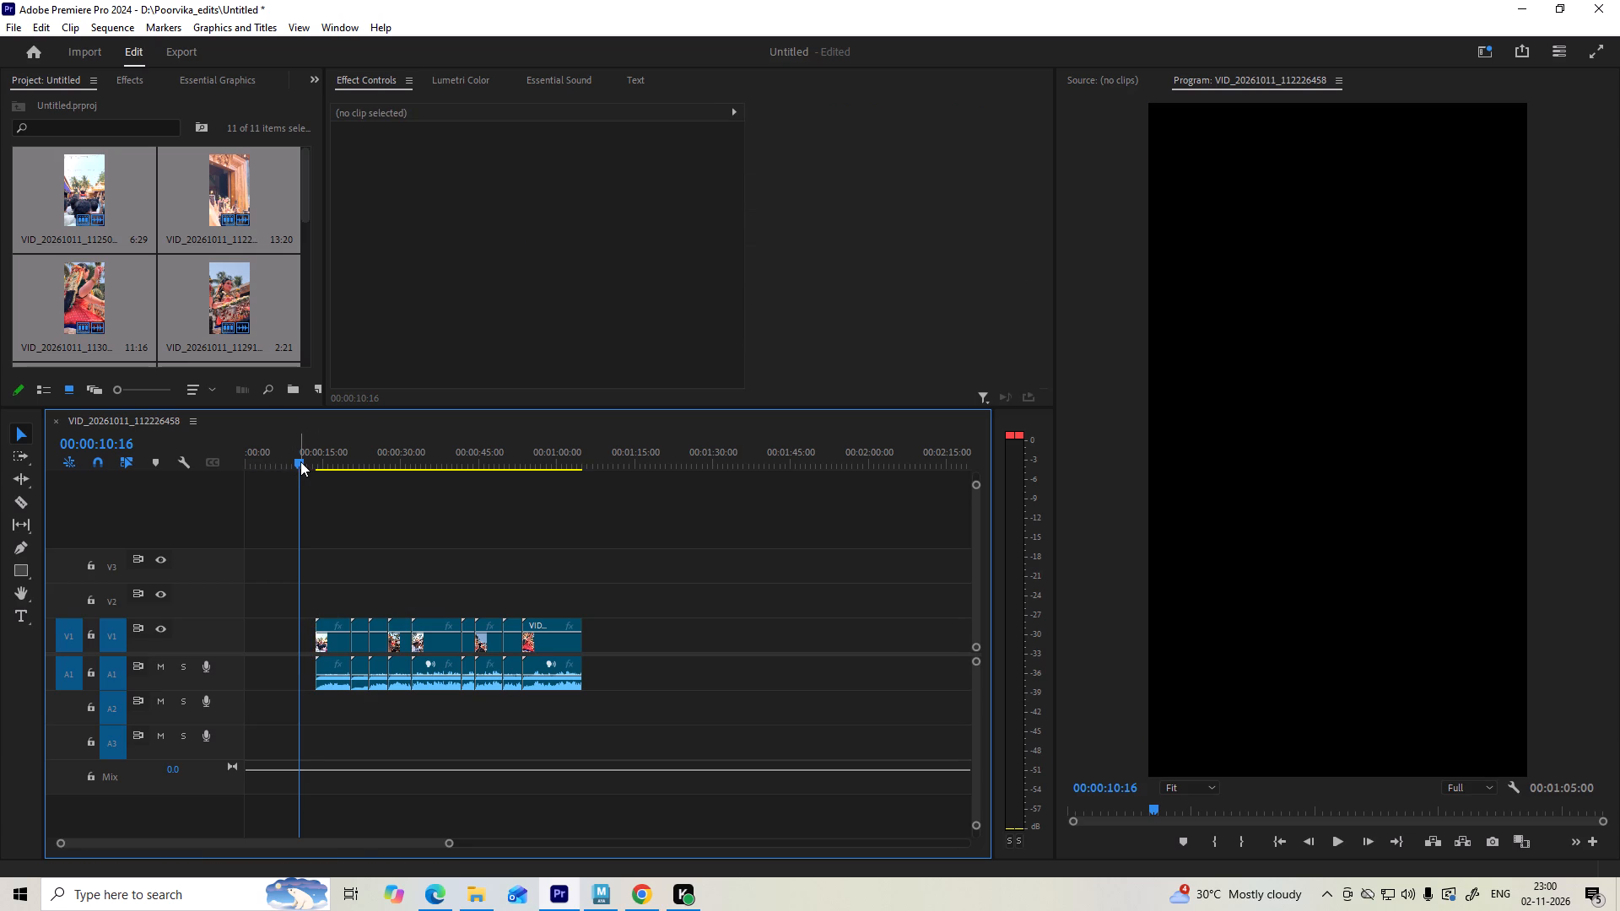
Skim the remaining clips and move them all together on V1 and A1 to the sequence start at 00:00:00:00.
{"action": "left_click_drag", "start_coordinate": [300, 461], "coordinate": [338, 475]}
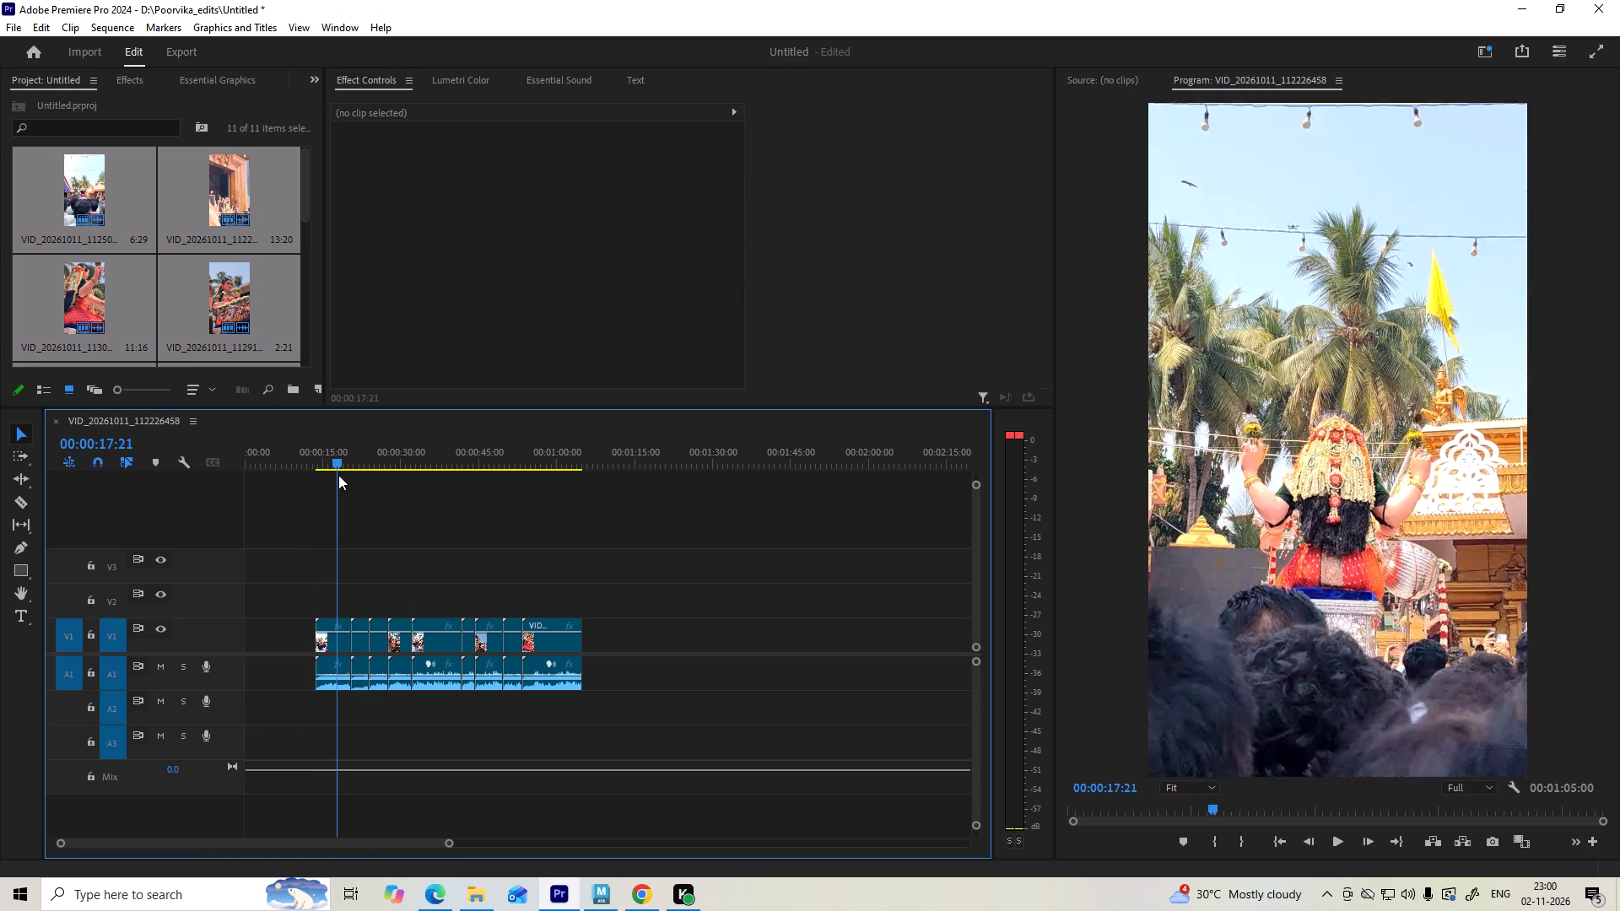
{"action": "left_click_drag", "start_coordinate": [338, 475], "coordinate": [401, 504]}
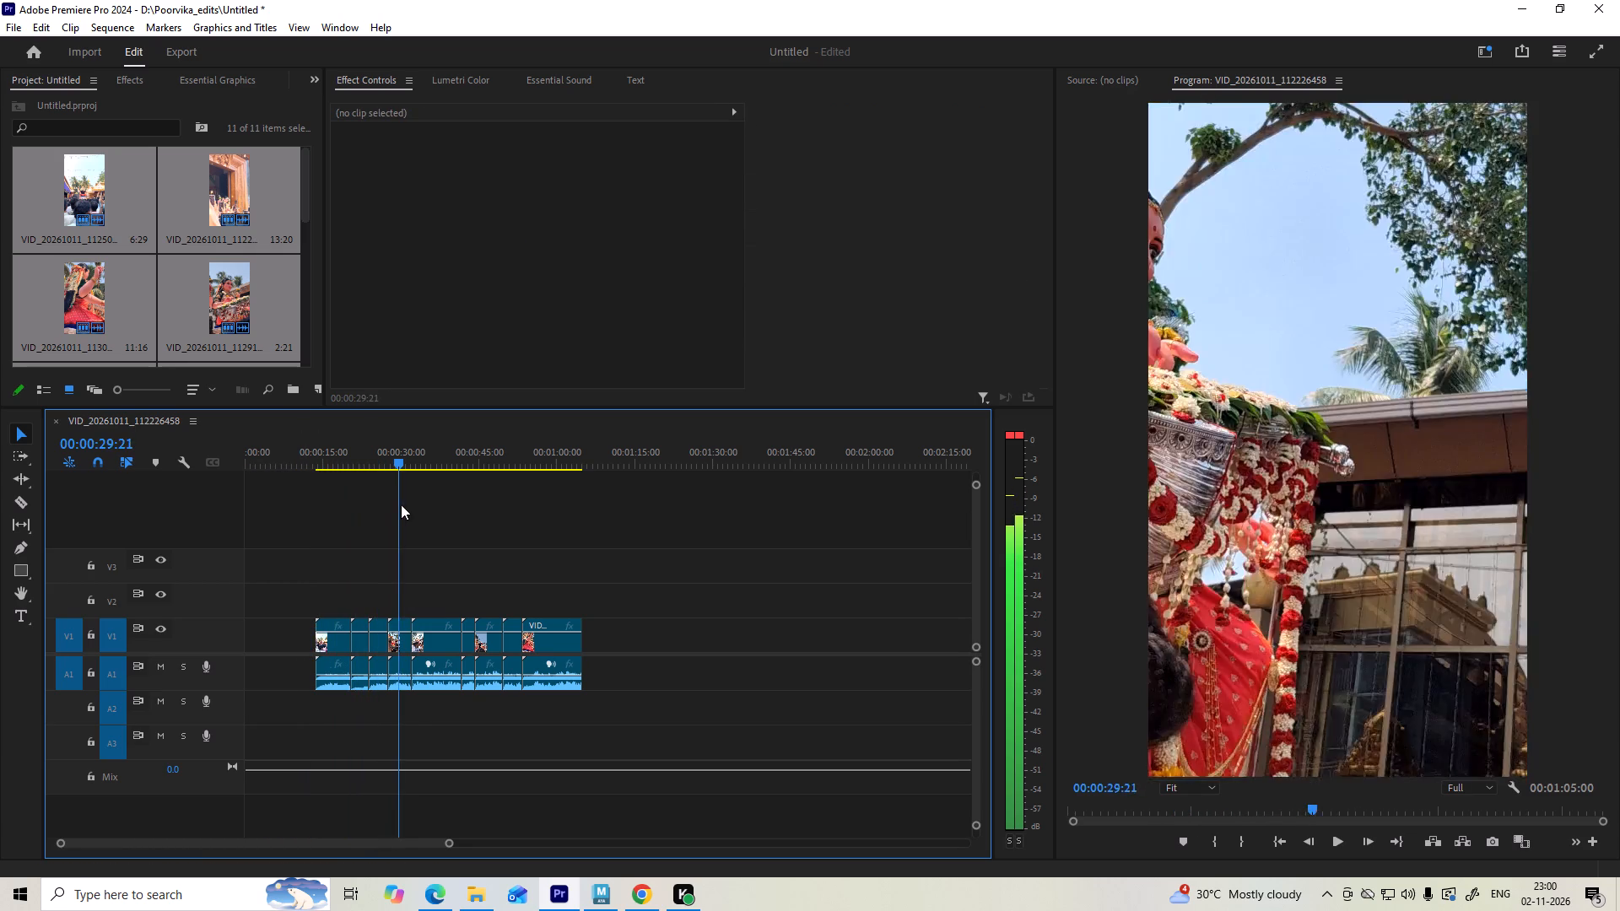
{"action": "left_click_drag", "start_coordinate": [401, 504], "coordinate": [418, 512]}
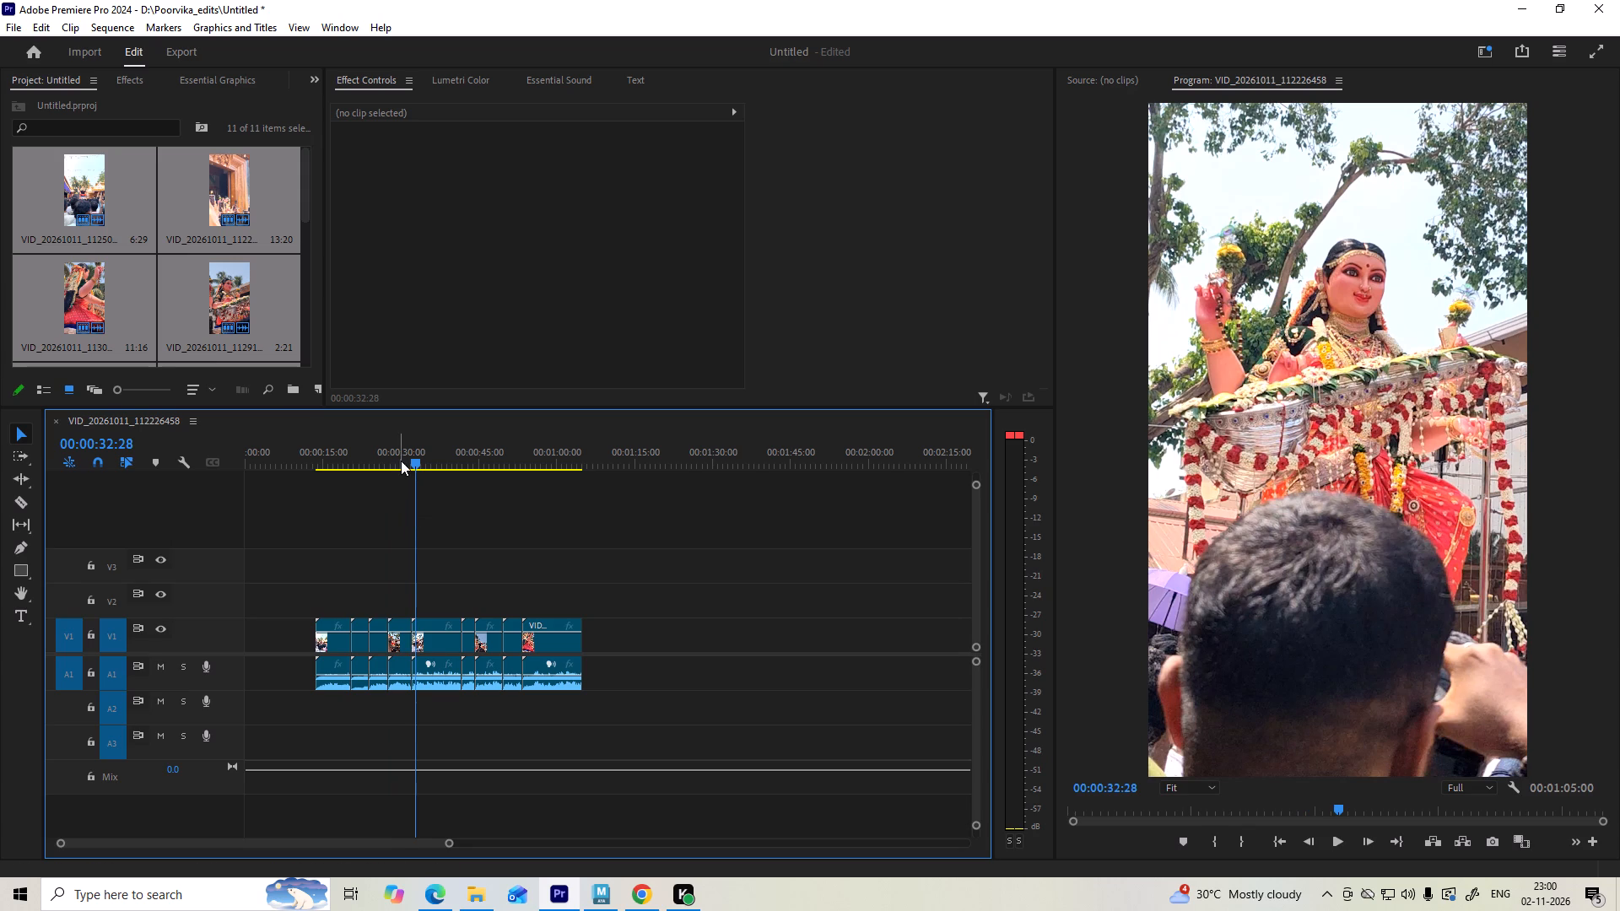
{"action": "left_click_drag", "start_coordinate": [412, 455], "coordinate": [516, 507]}
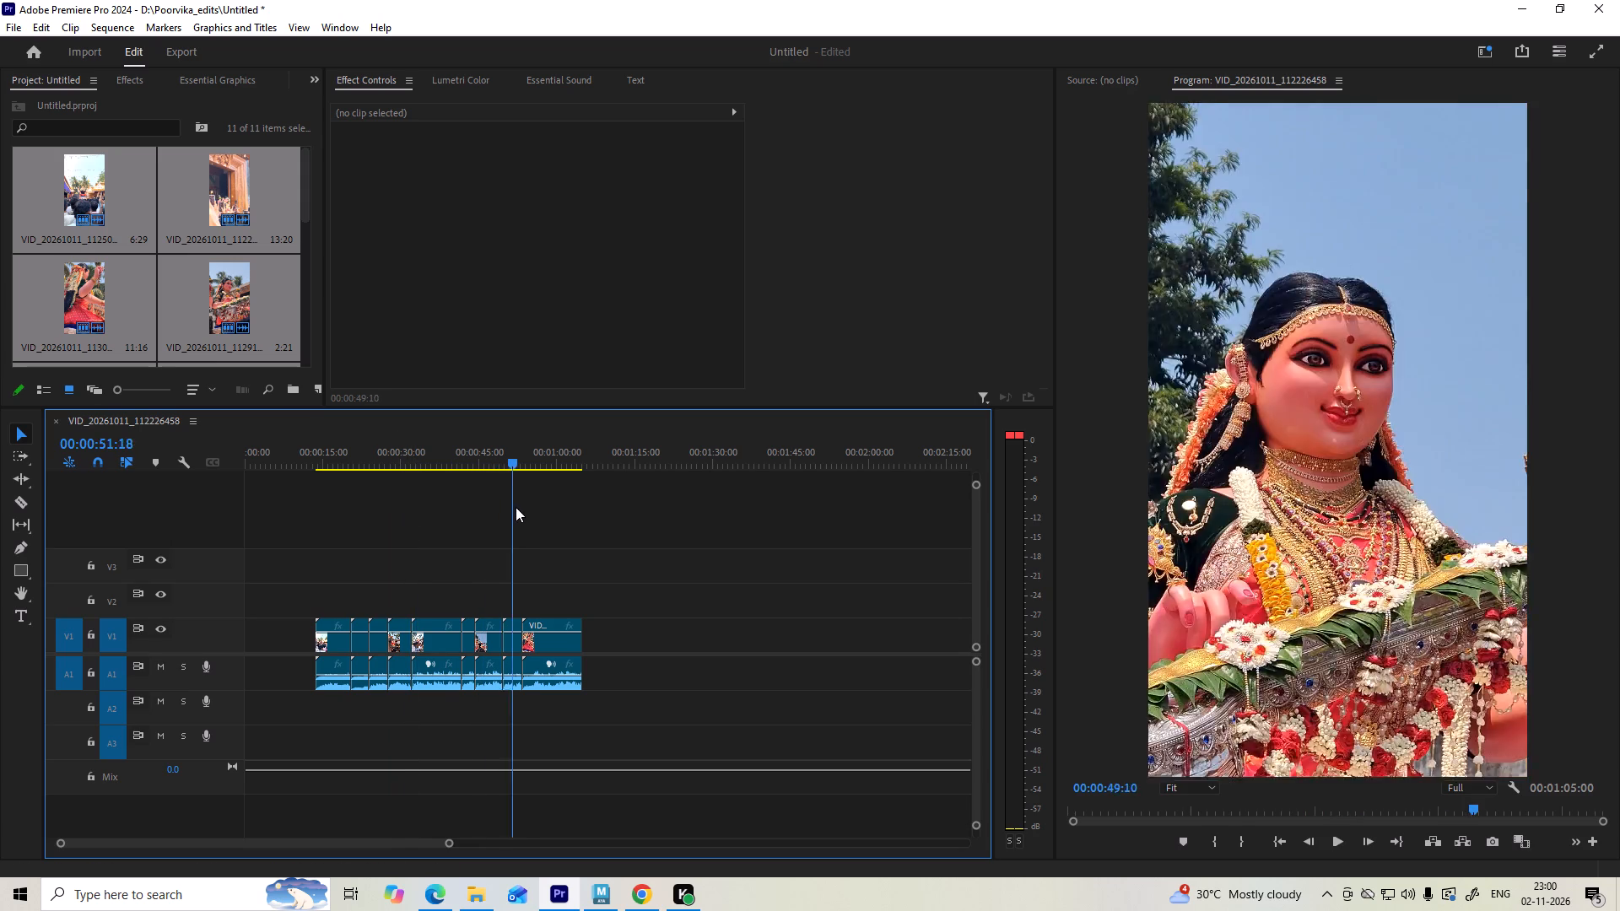
{"action": "left_click_drag", "start_coordinate": [516, 507], "coordinate": [337, 488]}
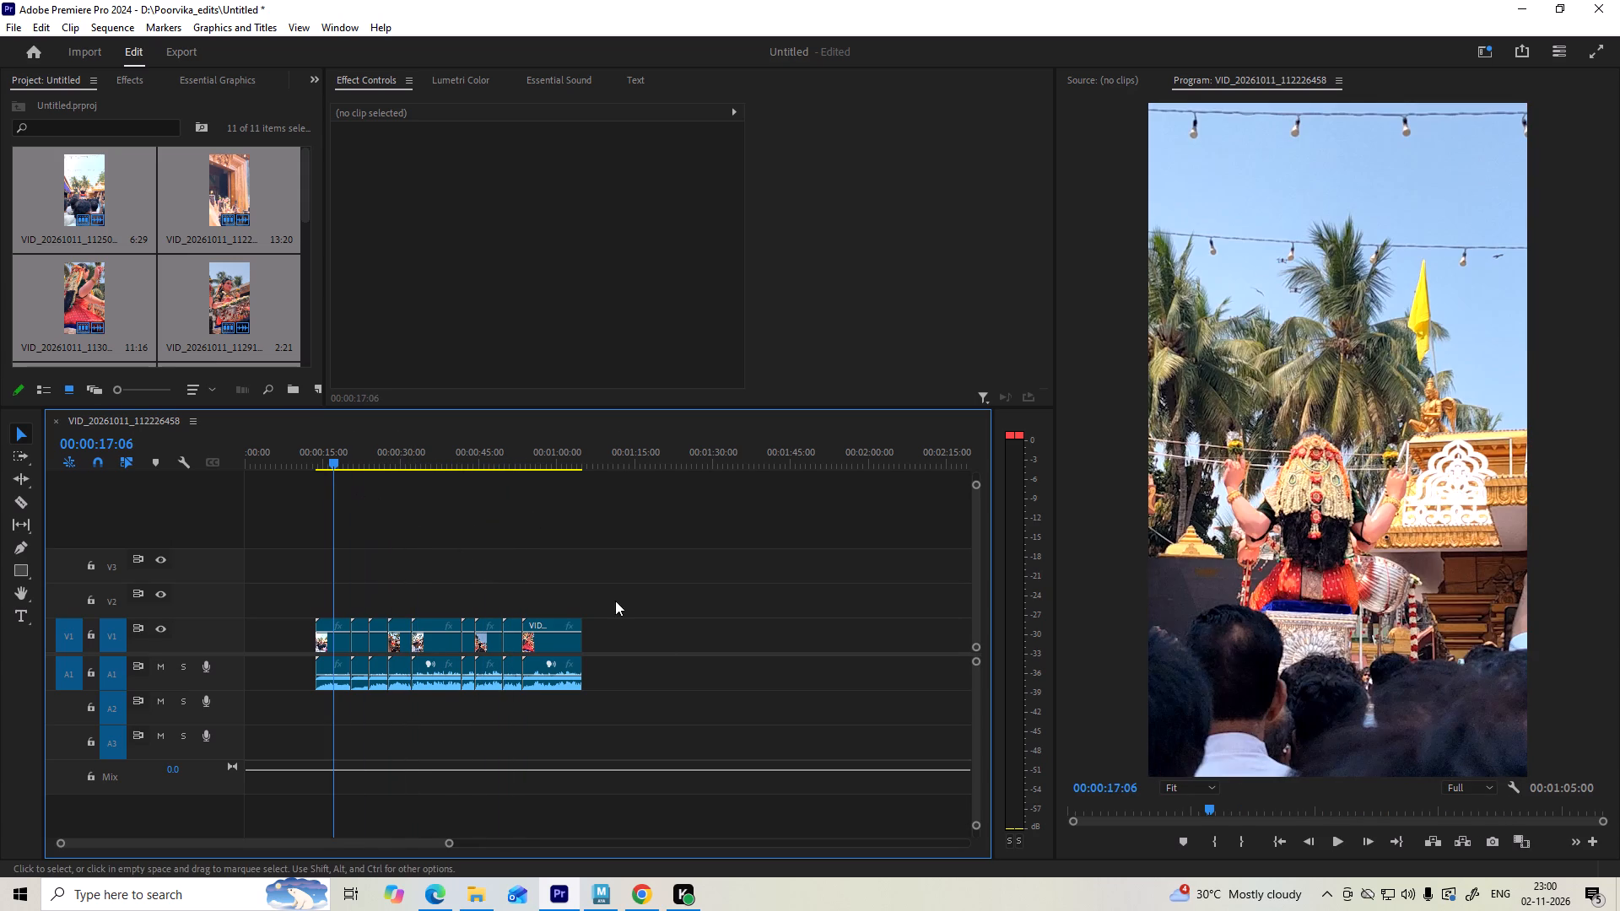
{"action": "left_click_drag", "start_coordinate": [615, 608], "coordinate": [310, 647]}
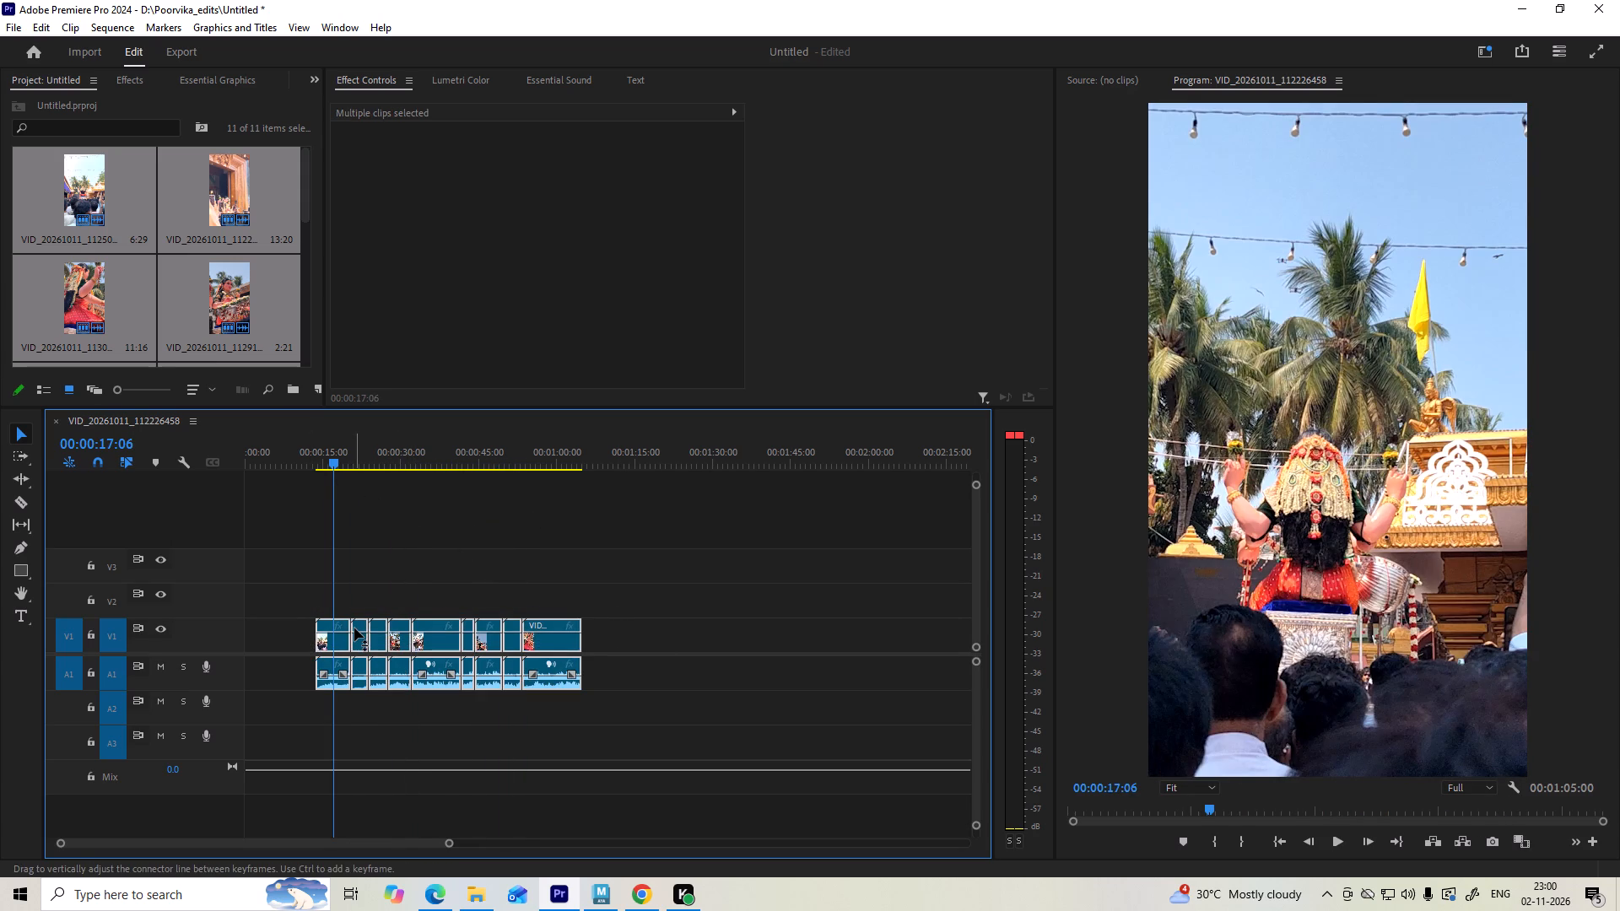
{"action": "left_click_drag", "start_coordinate": [354, 628], "coordinate": [296, 616]}
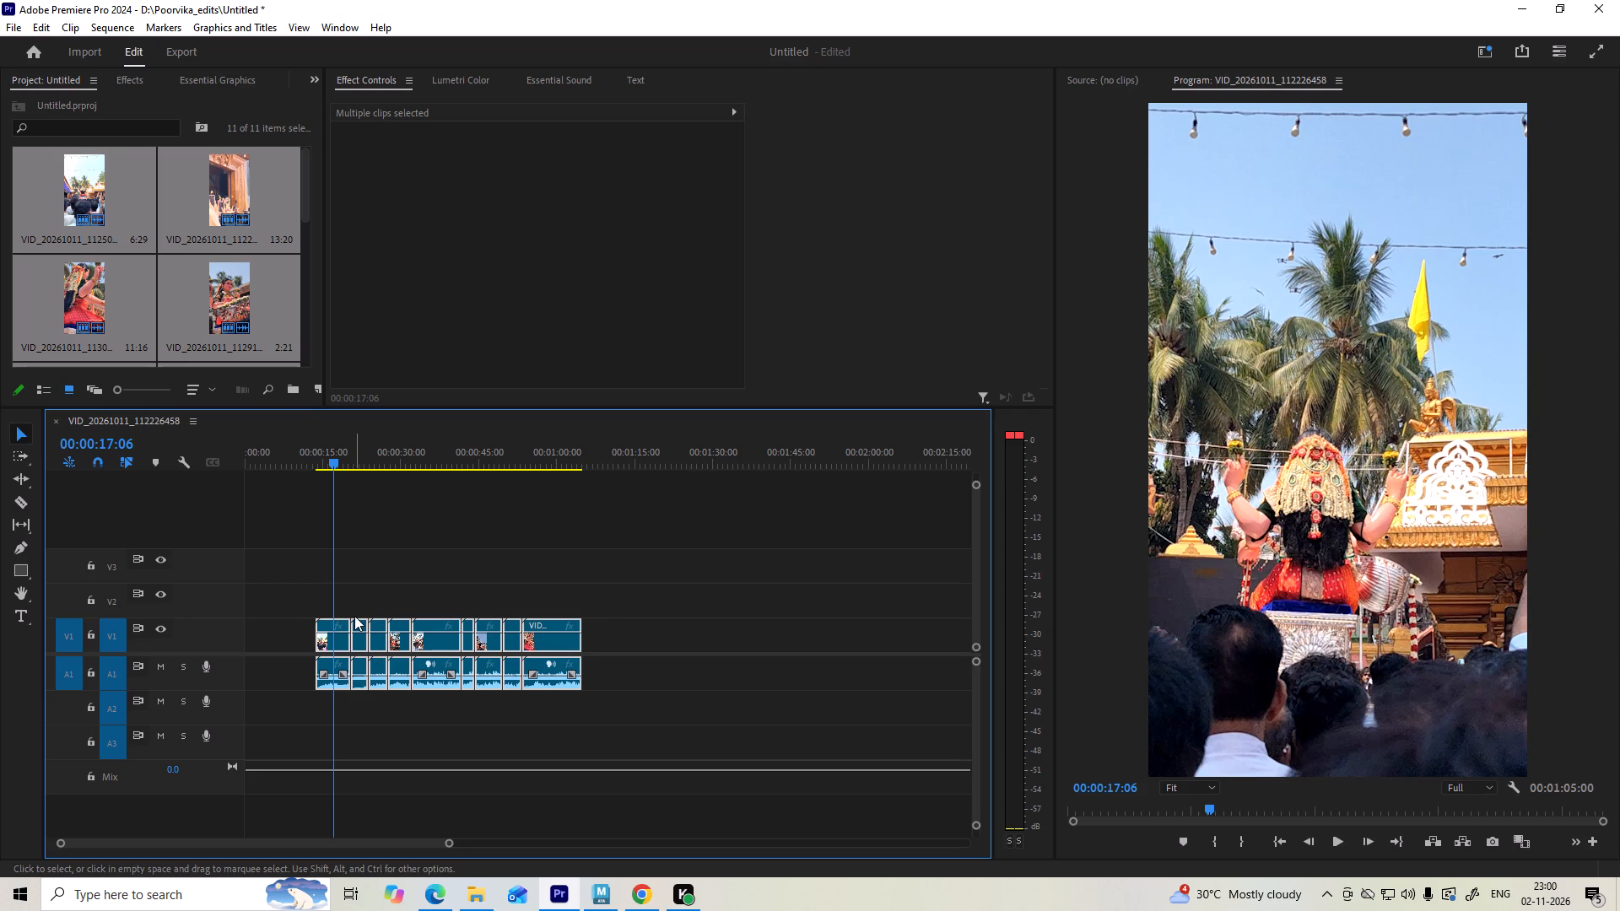
{"action": "left_click_drag", "start_coordinate": [332, 636], "coordinate": [292, 623]}
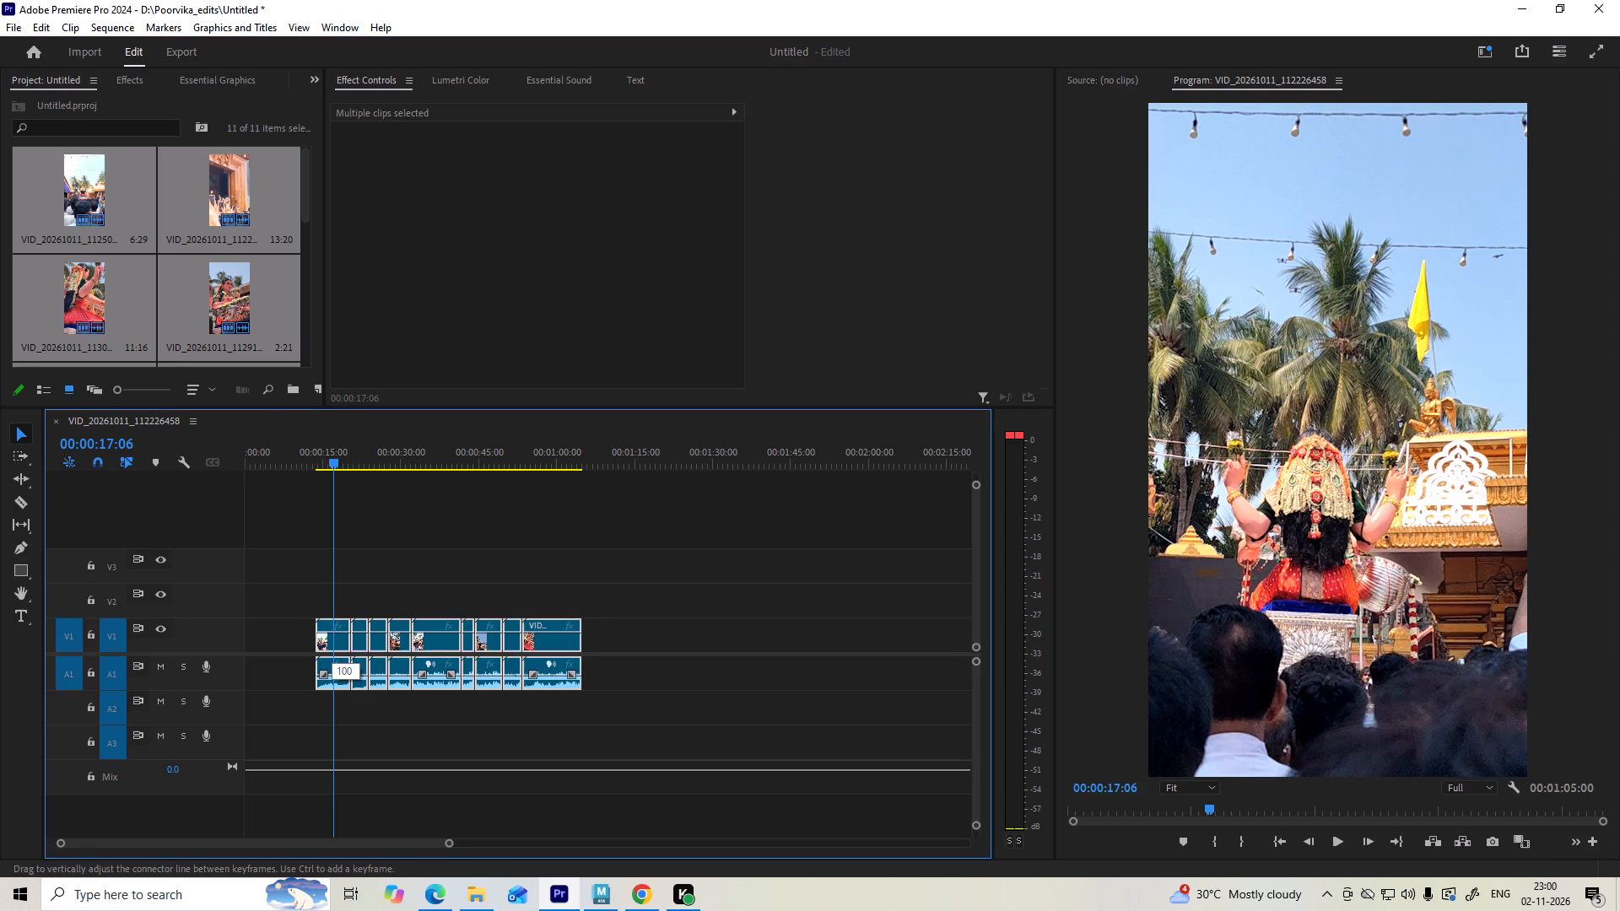
{"action": "left_click_drag", "start_coordinate": [292, 623], "coordinate": [287, 622]}
{"action": "left_click_drag", "start_coordinate": [324, 640], "coordinate": [307, 641]}
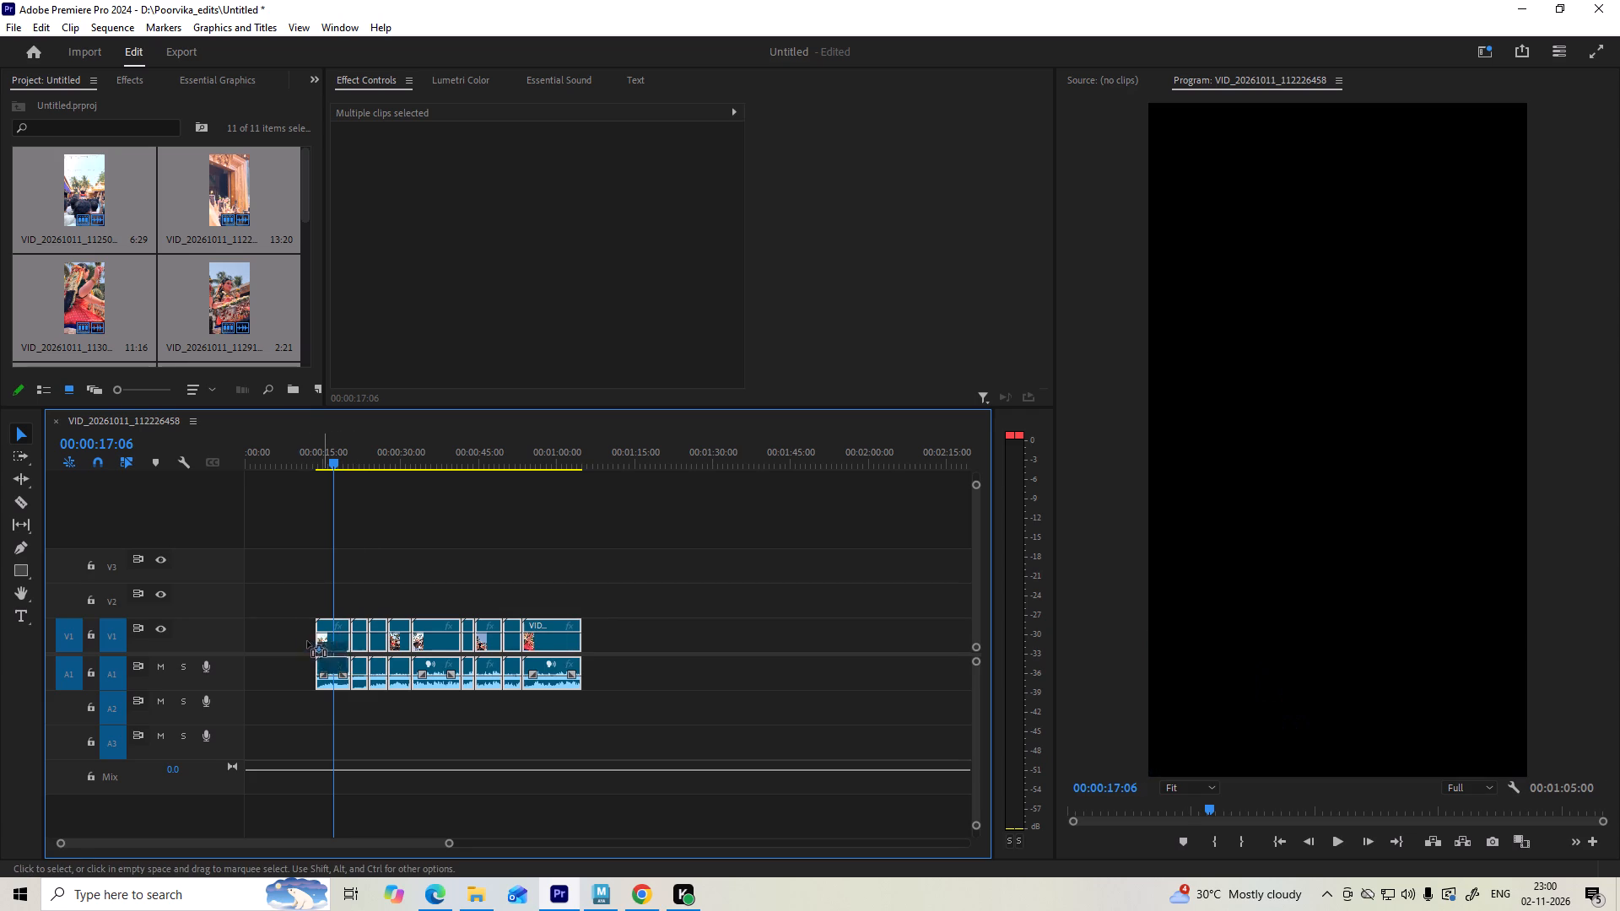
{"action": "left_click_drag", "start_coordinate": [307, 641], "coordinate": [256, 615]}
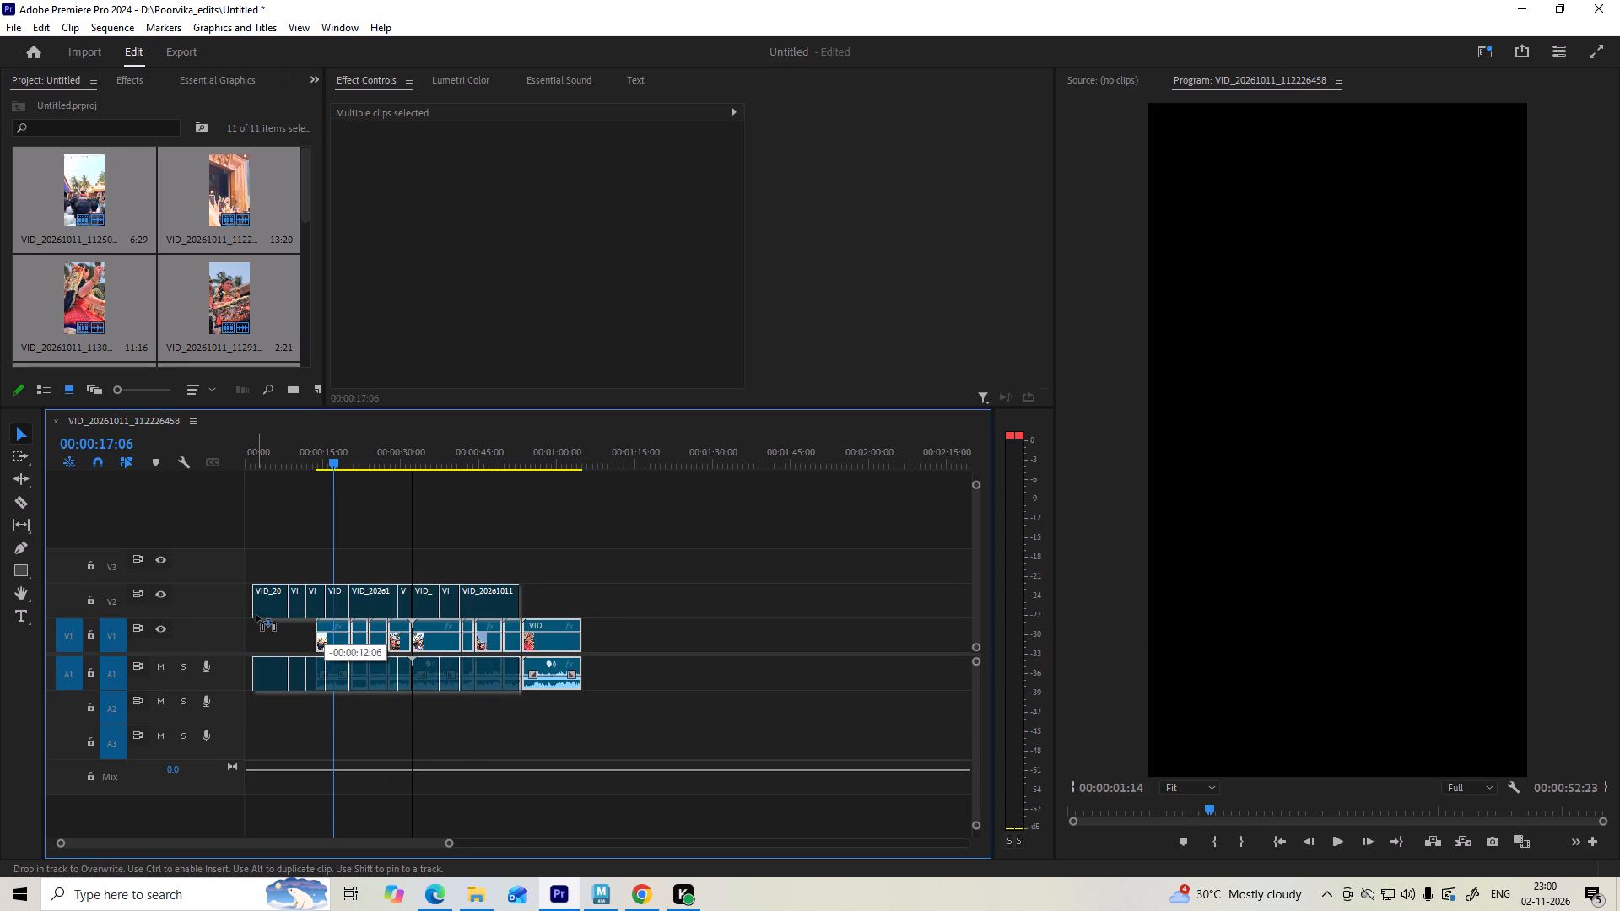
{"action": "left_click_drag", "start_coordinate": [256, 615], "coordinate": [241, 617]}
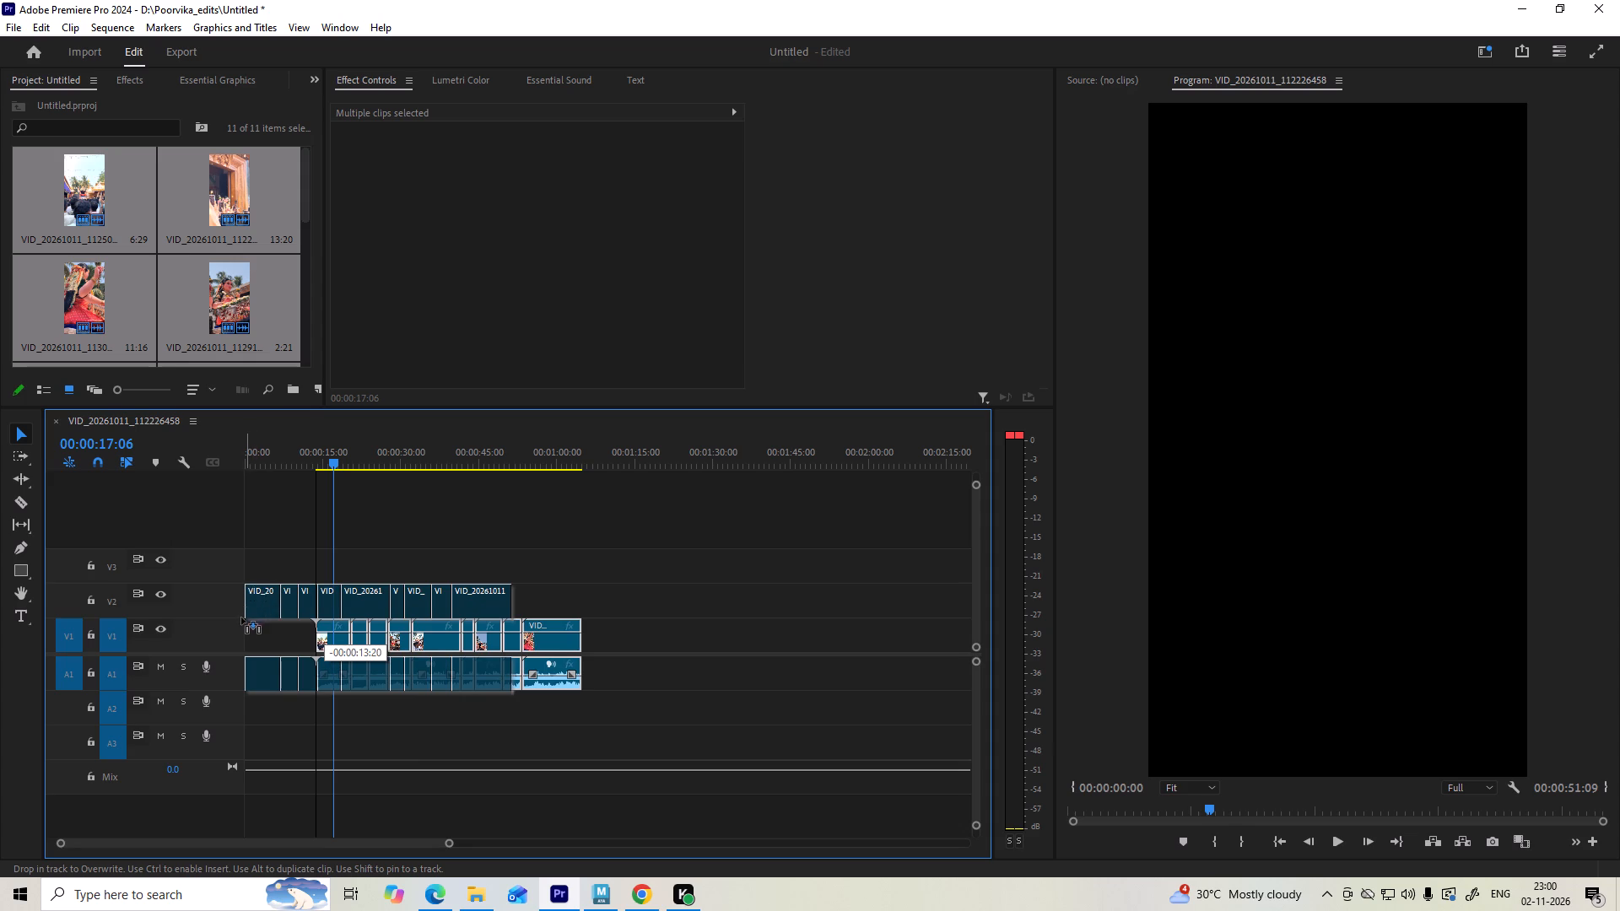
{"action": "left_click_drag", "start_coordinate": [241, 617], "coordinate": [241, 626]}
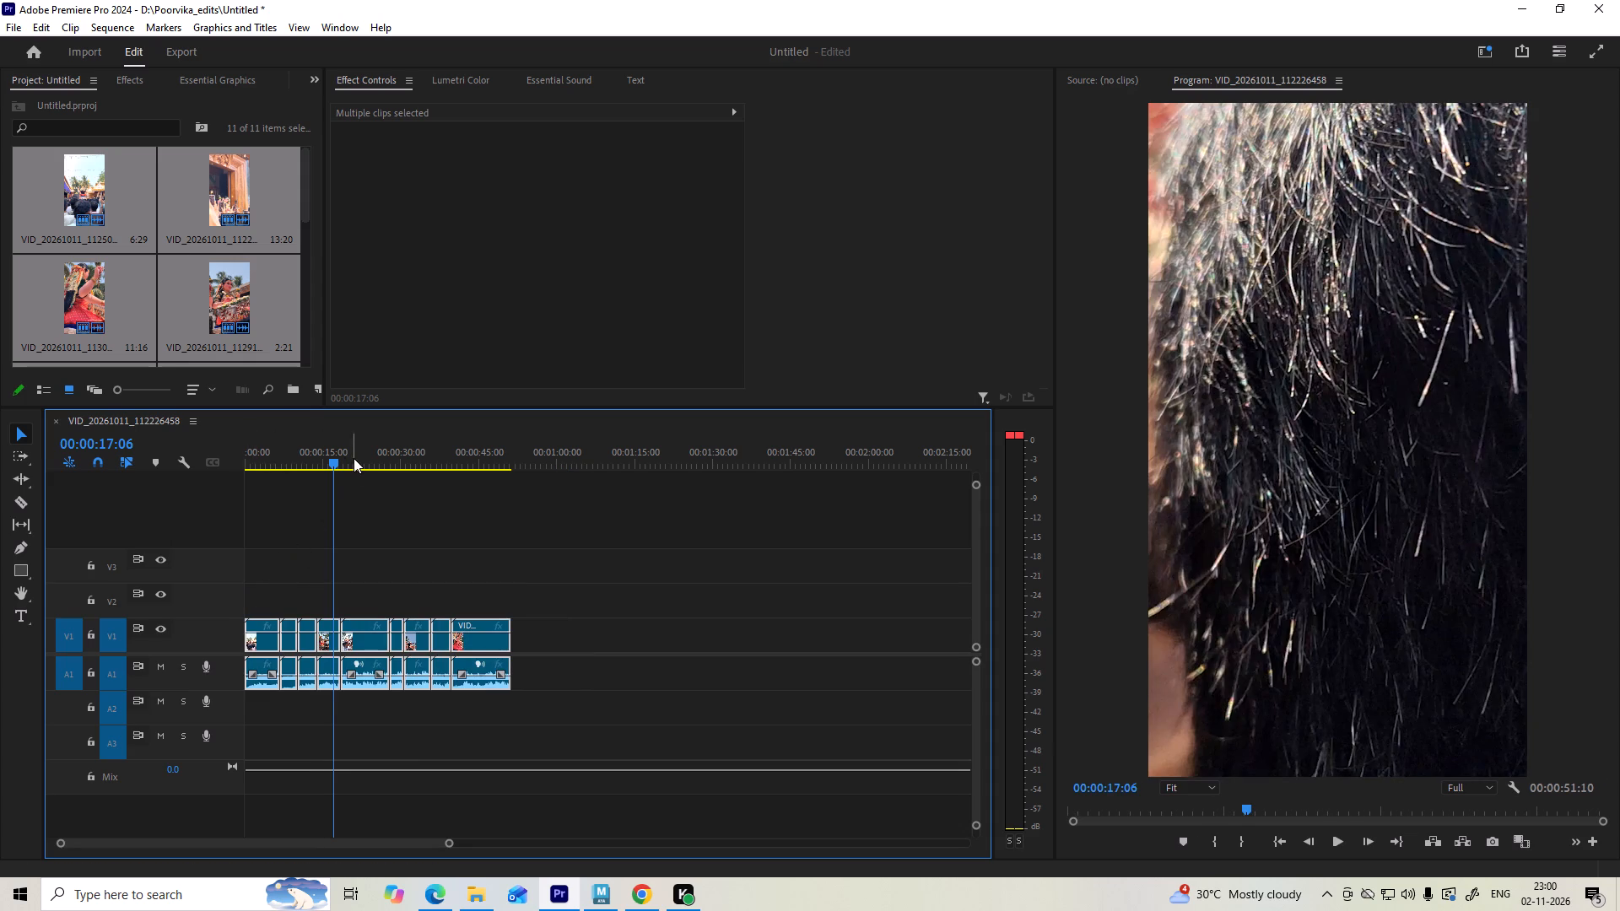
Play and skim the opening of the sequence, and delete the first clip, VID_20261011_112508875, with its audio from the timeline.
{"action": "left_click_drag", "start_coordinate": [337, 459], "coordinate": [250, 488]}
{"action": "key", "text": "space"}
{"action": "key", "text": "space"}
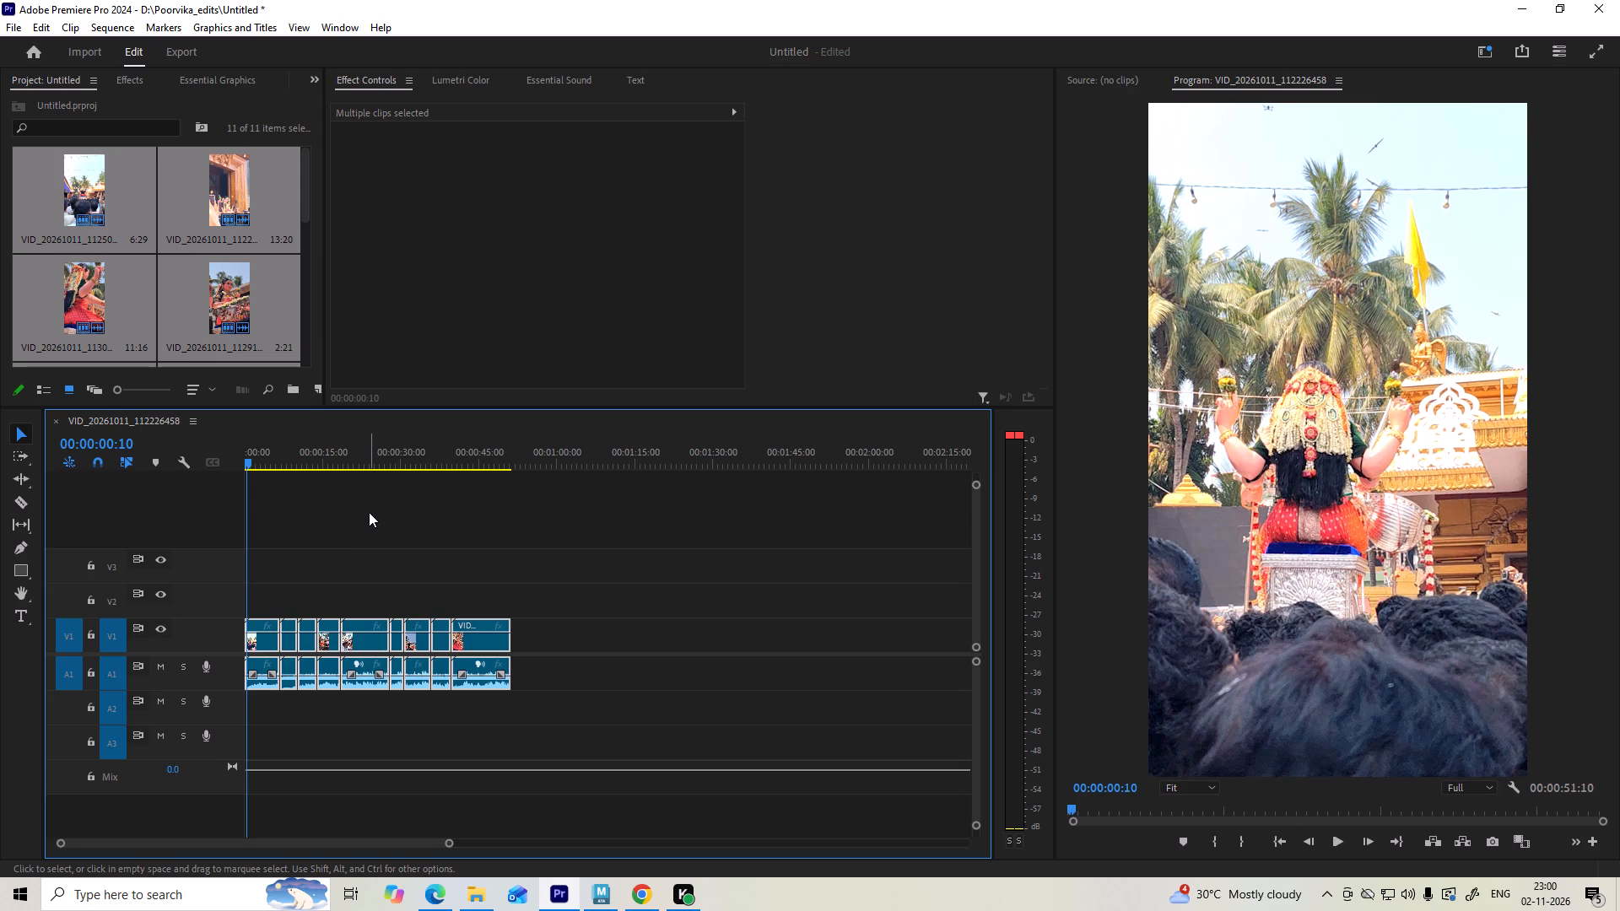
{"action": "key", "text": "space"}
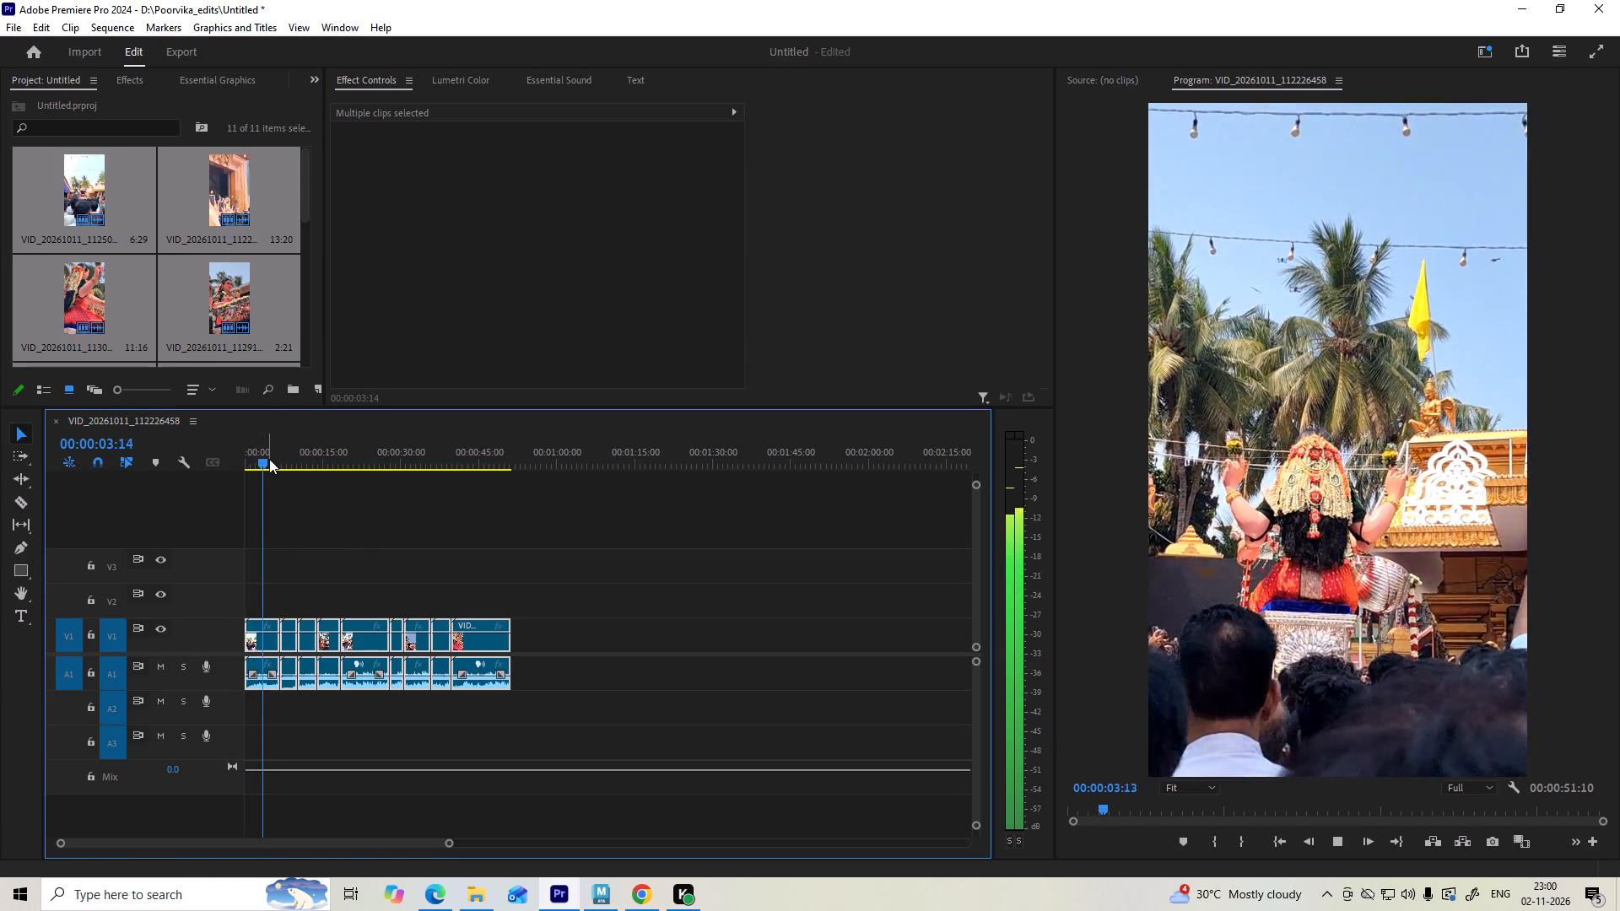
{"action": "left_click_drag", "start_coordinate": [266, 459], "coordinate": [299, 488]}
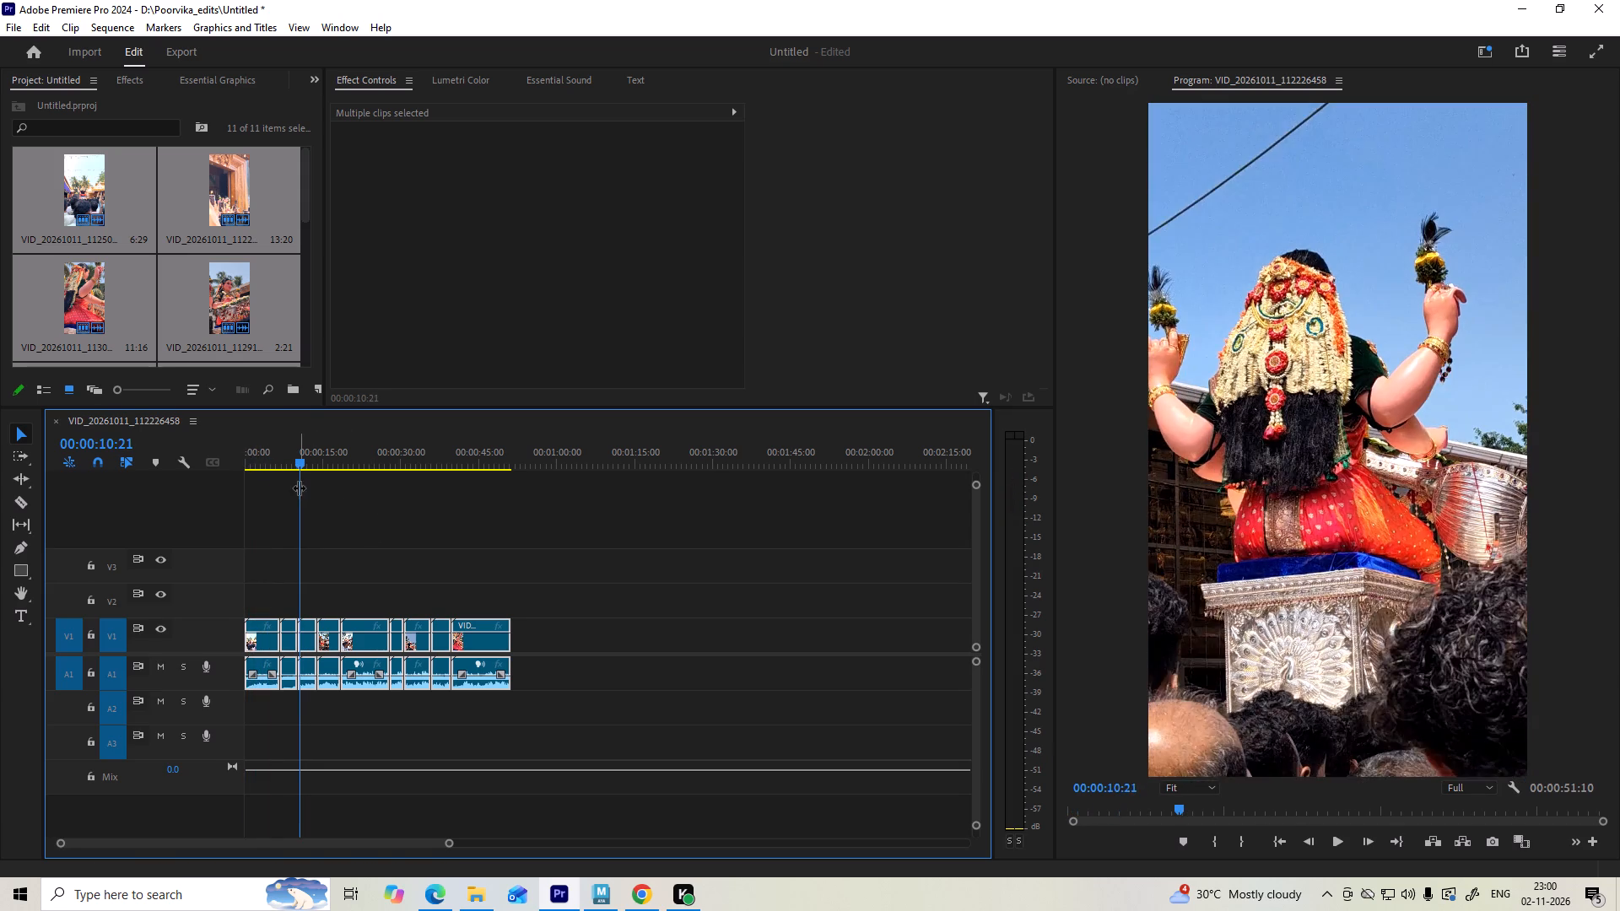
{"action": "left_click", "coordinate": [263, 631]}
{"action": "left_click", "coordinate": [276, 575]}
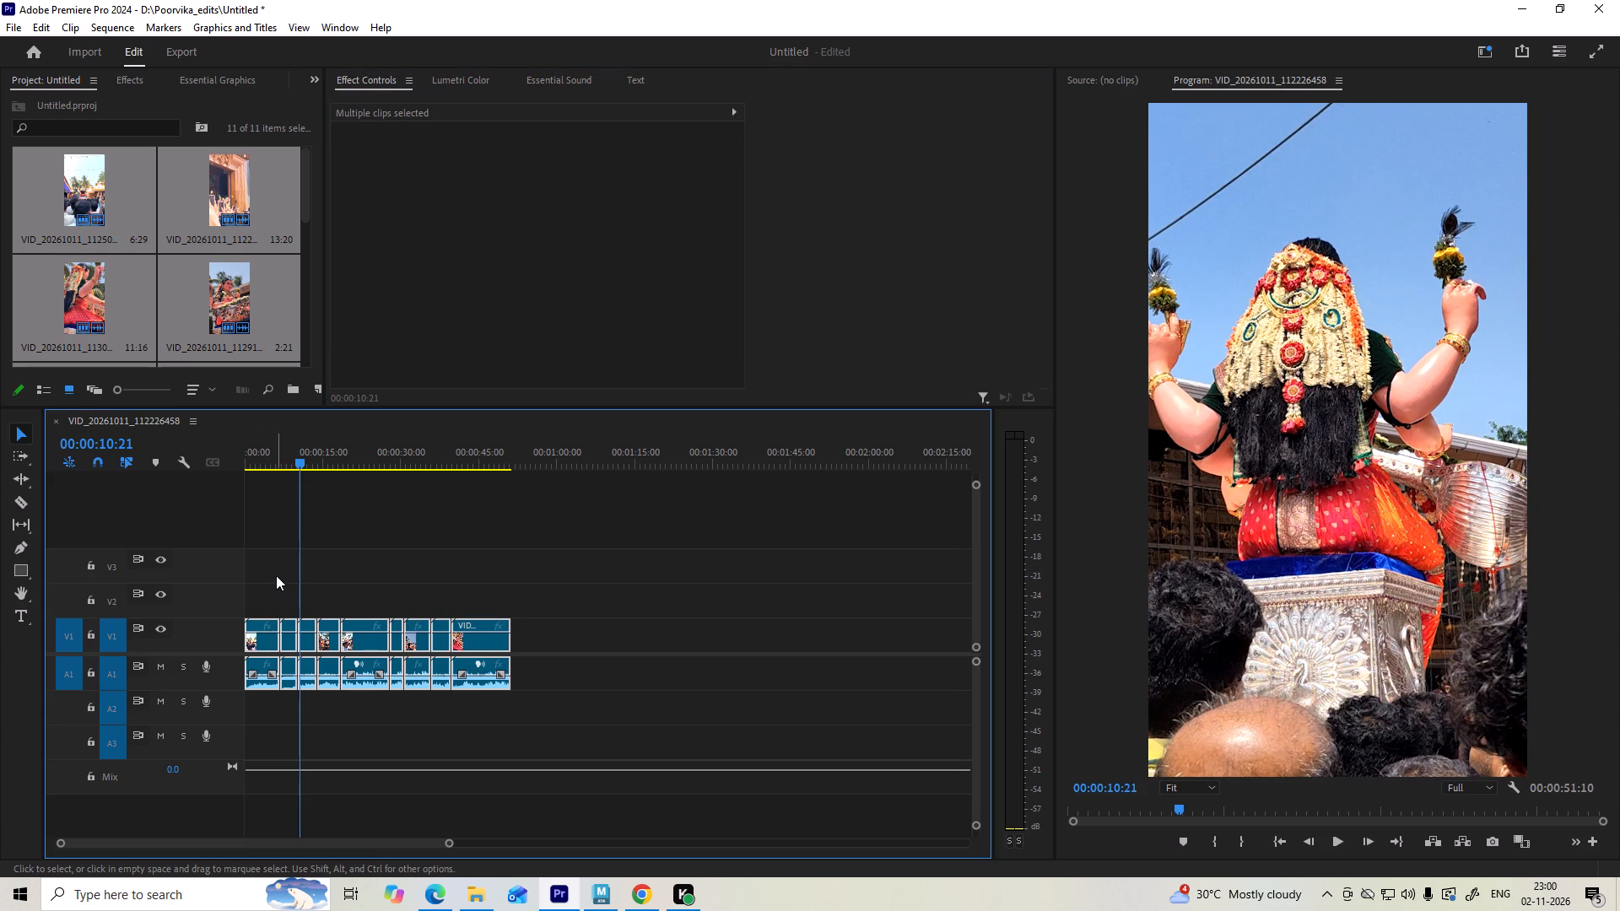
{"action": "left_click", "coordinate": [263, 630]}
{"action": "key", "text": "Delete"}
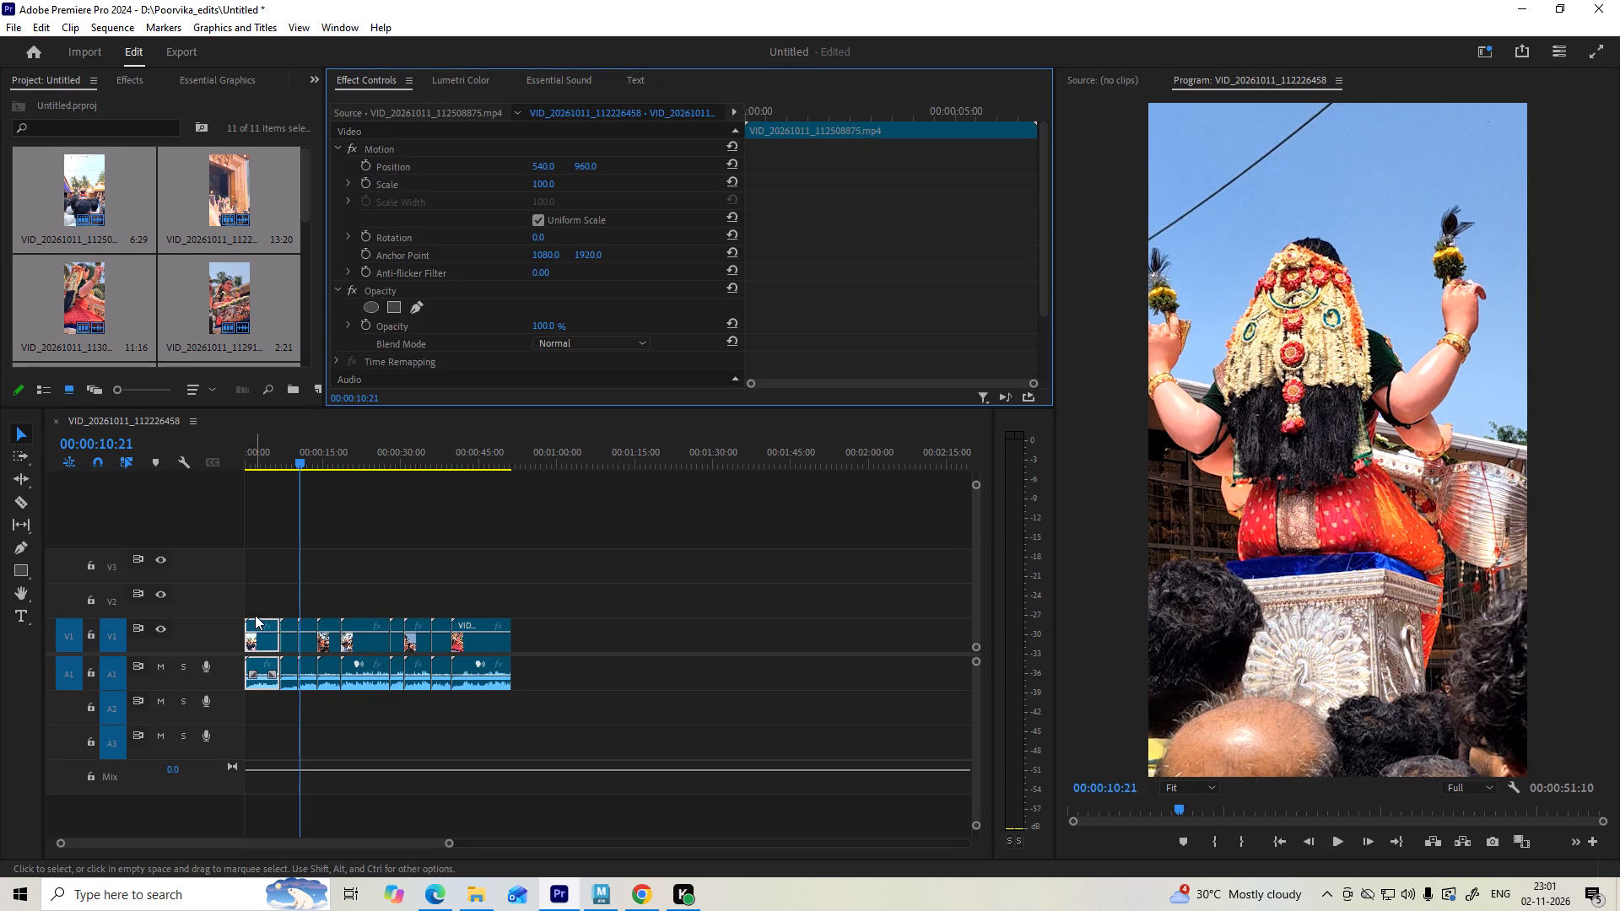
{"action": "key", "text": "Delete"}
{"action": "key", "text": "Delete"}
{"action": "left_click", "coordinate": [253, 641]}
{"action": "key", "text": "Delete"}
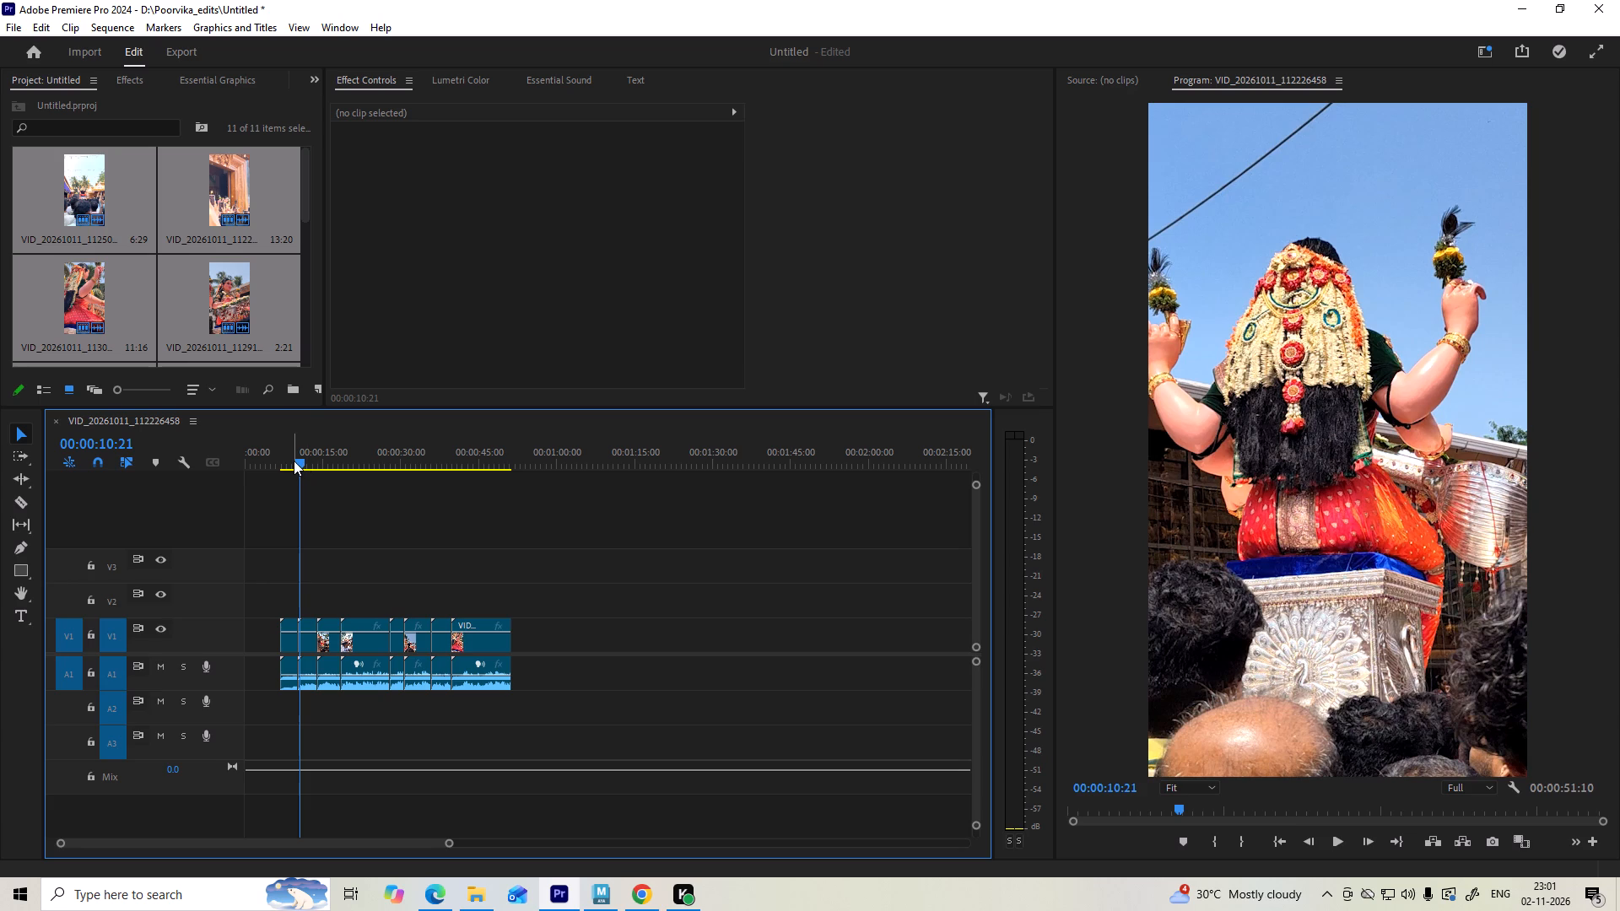
Skim the next three clips and delete the one at 00:00:15:17 together with its audio.
{"action": "left_click_drag", "start_coordinate": [295, 460], "coordinate": [283, 477]}
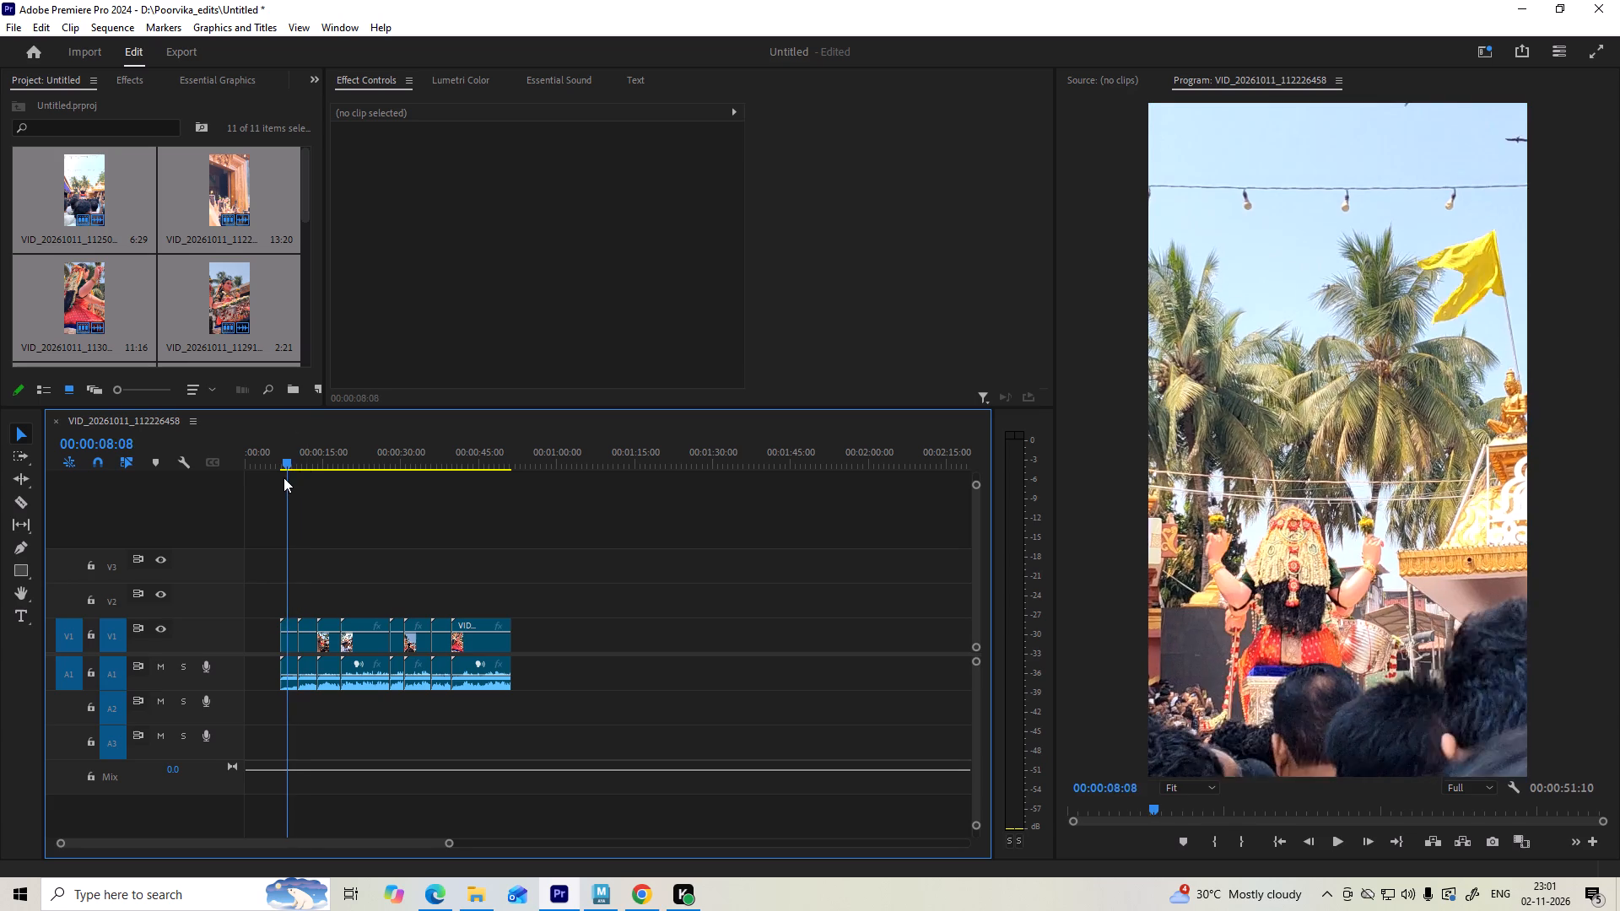
{"action": "left_click_drag", "start_coordinate": [283, 477], "coordinate": [283, 493]}
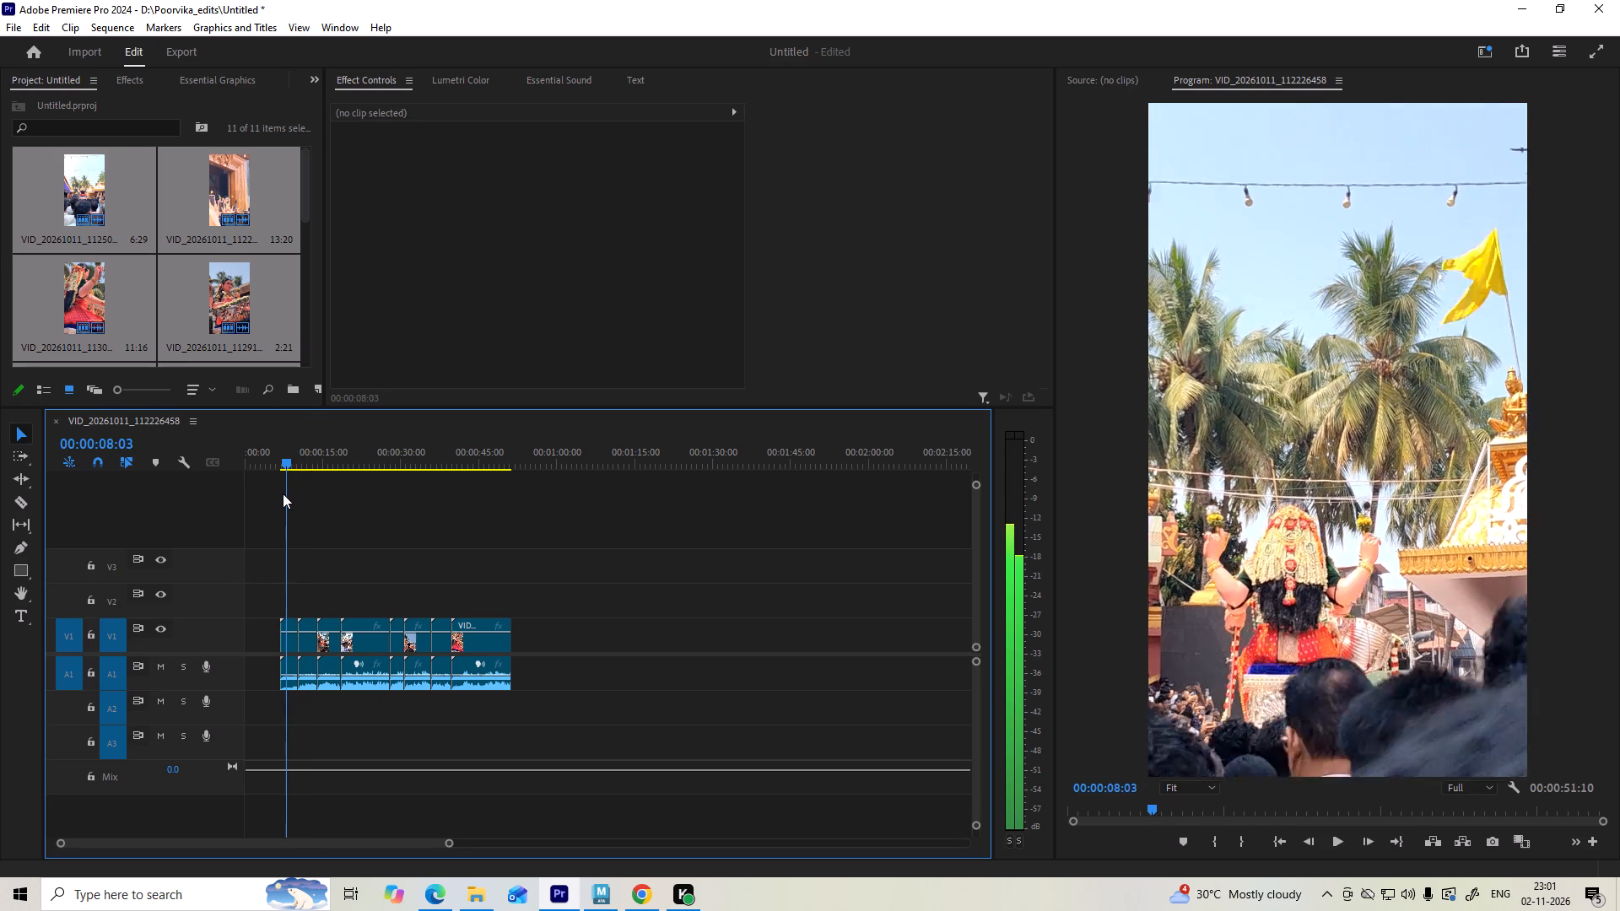
{"action": "left_click_drag", "start_coordinate": [283, 493], "coordinate": [295, 501]}
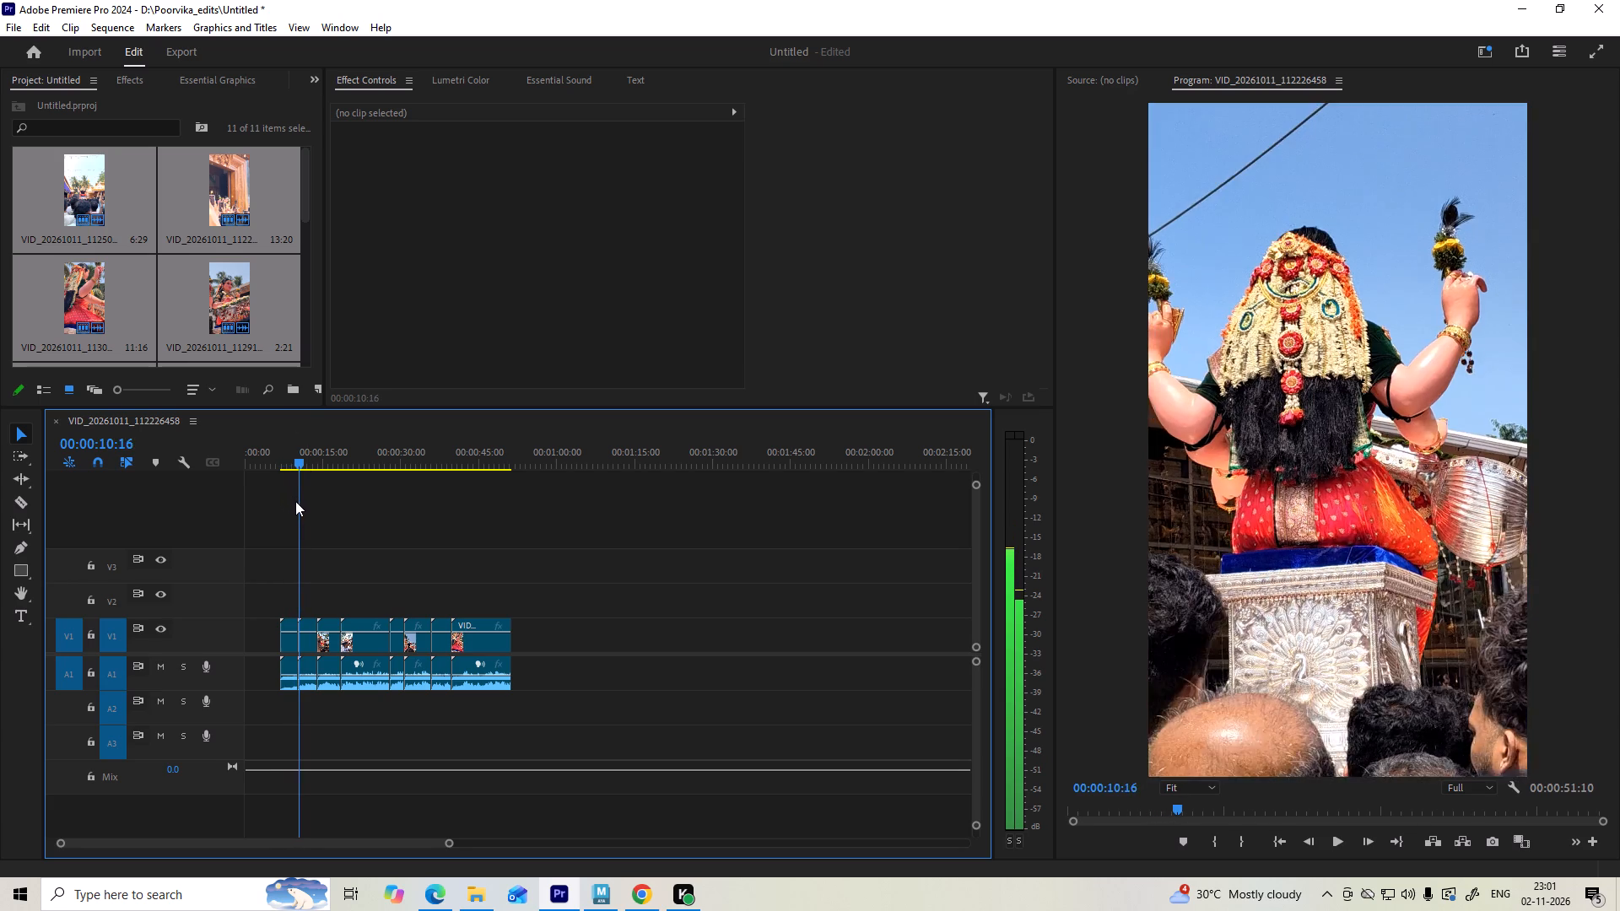
{"action": "left_click_drag", "start_coordinate": [295, 501], "coordinate": [305, 519]}
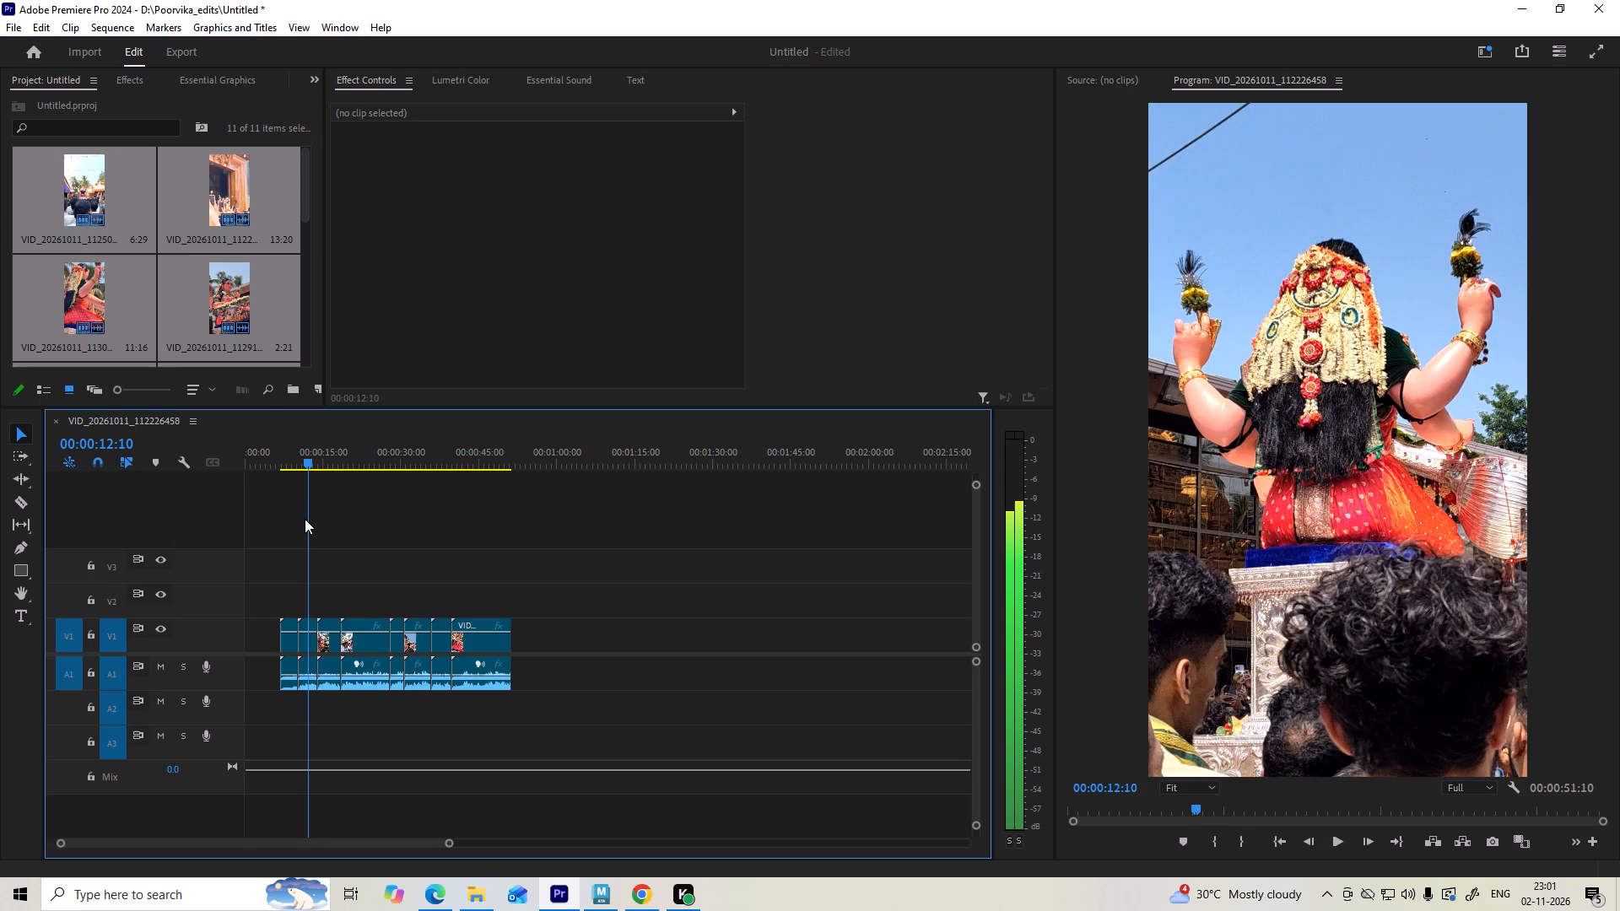
{"action": "left_click_drag", "start_coordinate": [305, 519], "coordinate": [311, 532]}
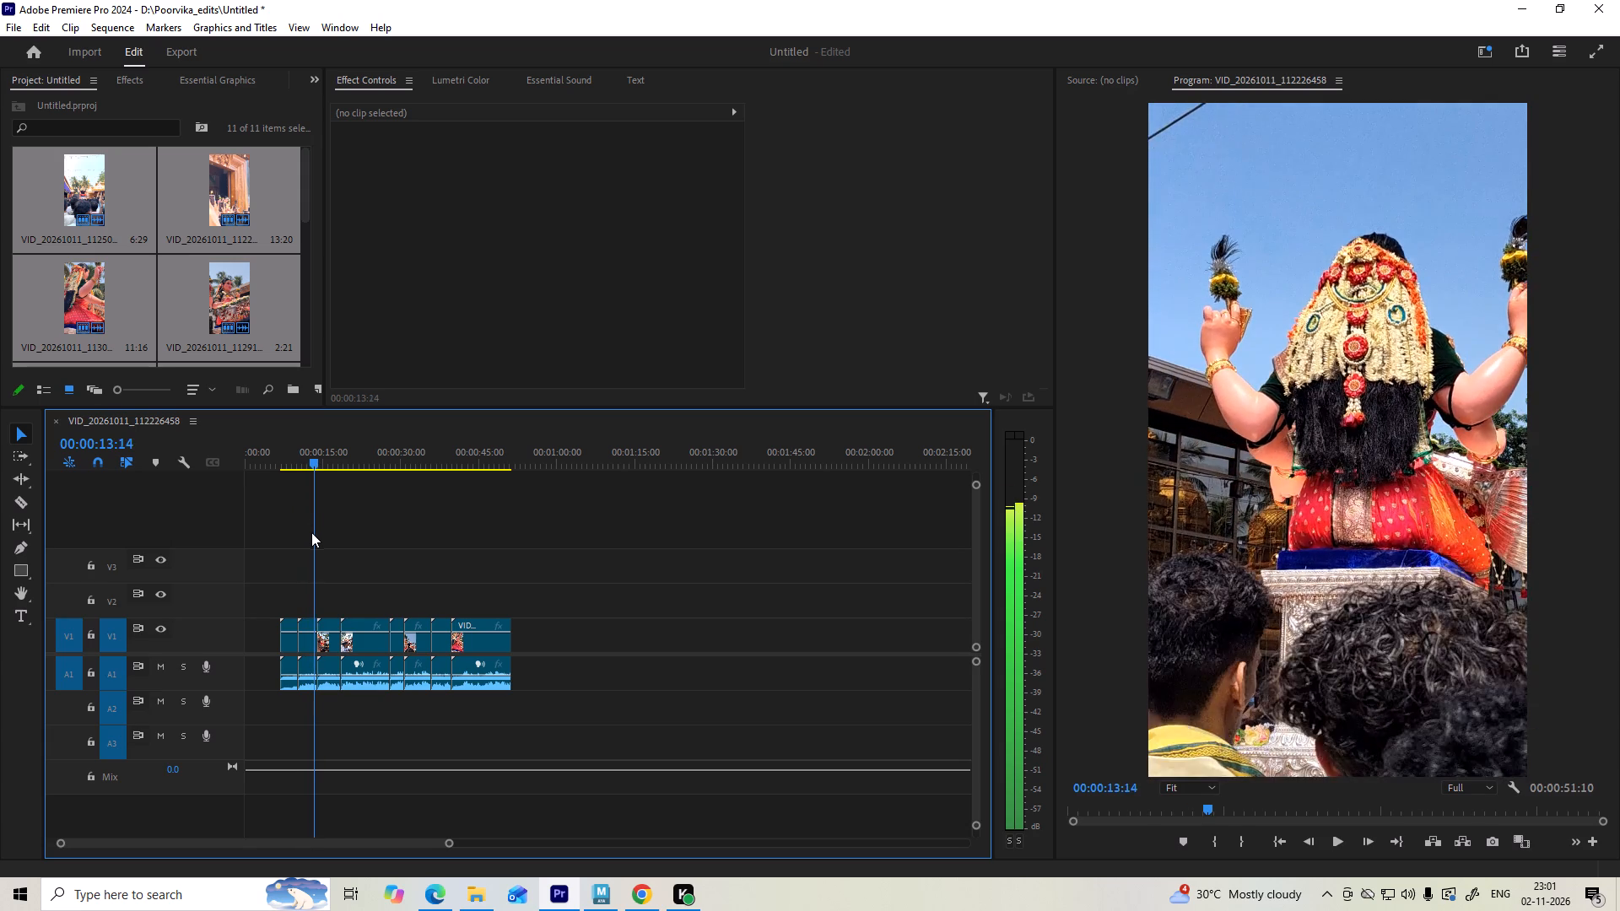
{"action": "left_click_drag", "start_coordinate": [311, 532], "coordinate": [321, 555]}
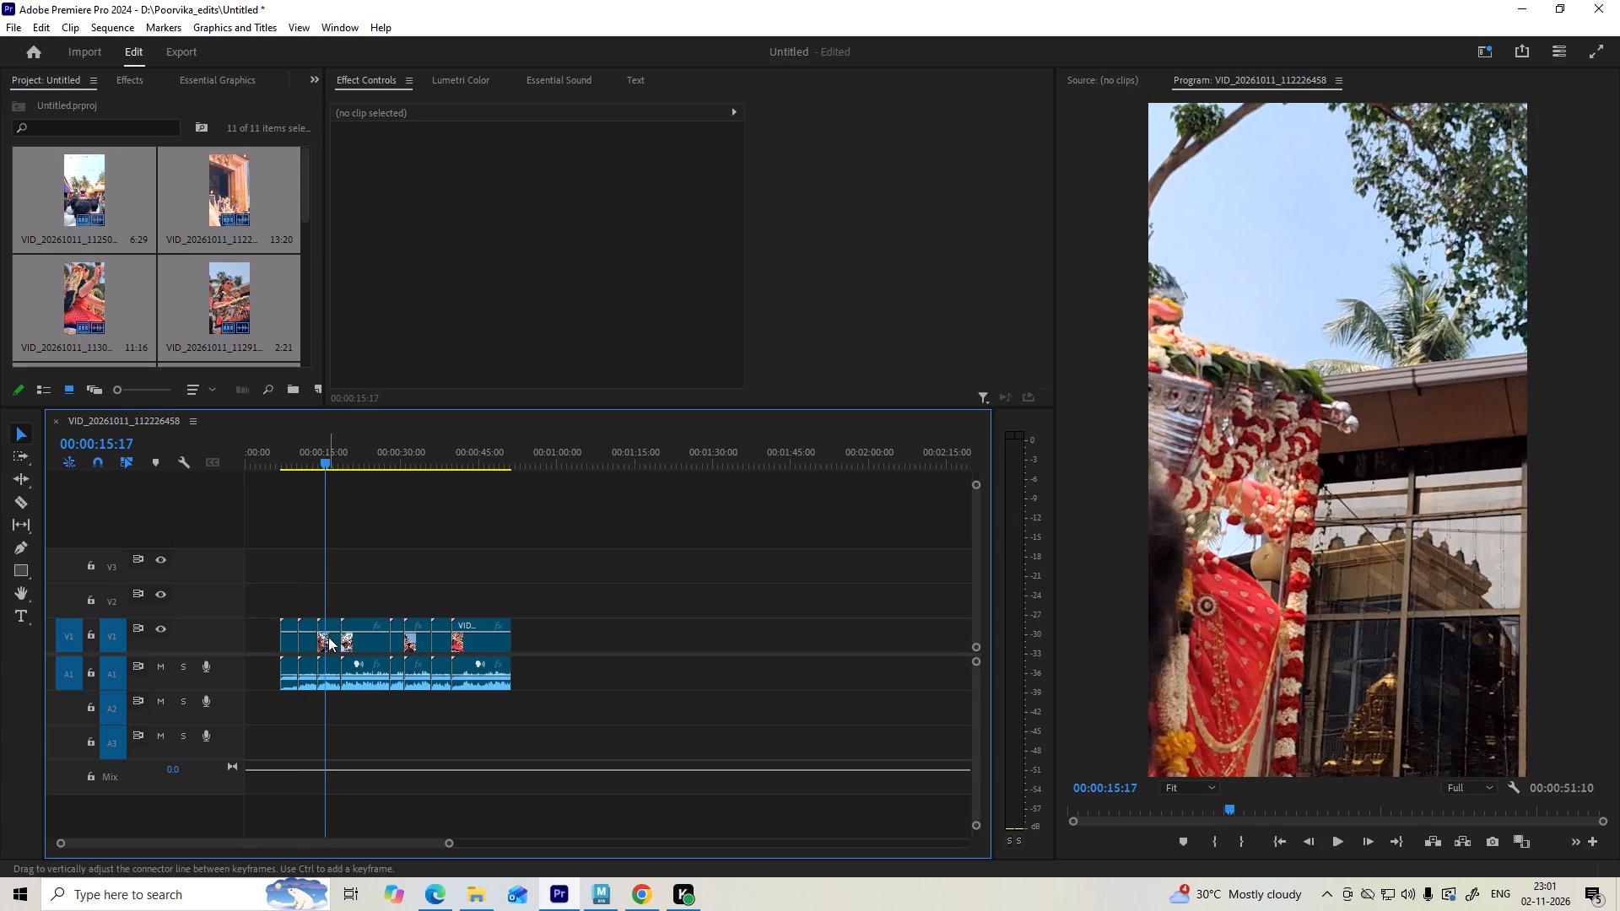
{"action": "left_click", "coordinate": [328, 639]}
{"action": "key", "text": "Delete"}
{"action": "key", "text": "Delete"}
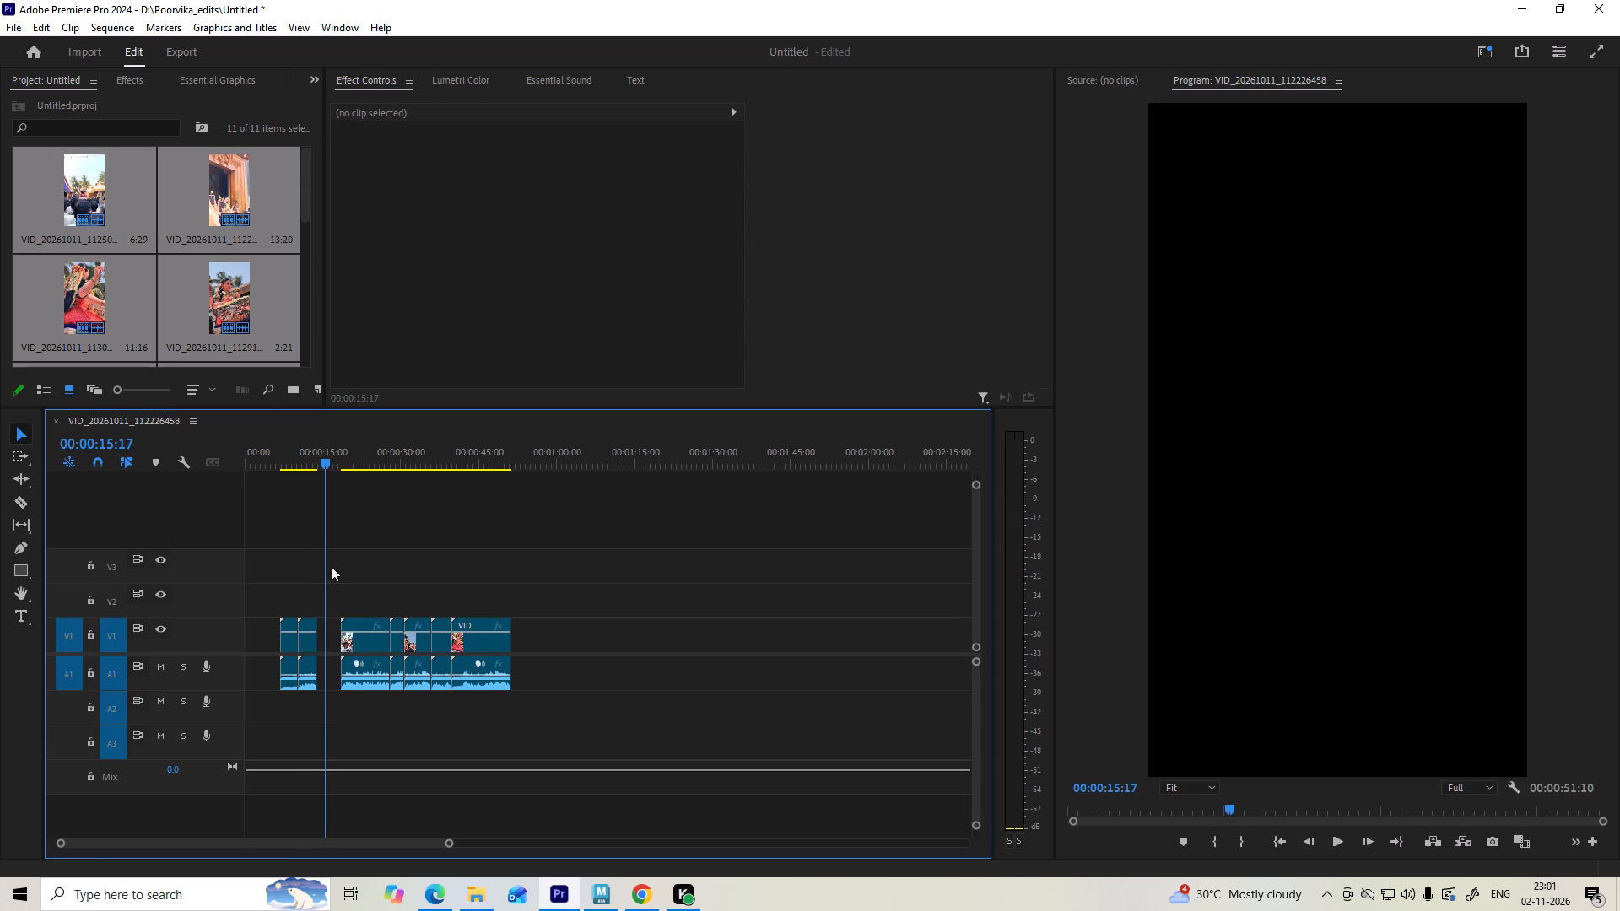
Skim the clip VID_20261011_112841147, split it with its audio at 00:00:24:01 and delete the part before the cut.
{"action": "left_click_drag", "start_coordinate": [325, 461], "coordinate": [350, 507]}
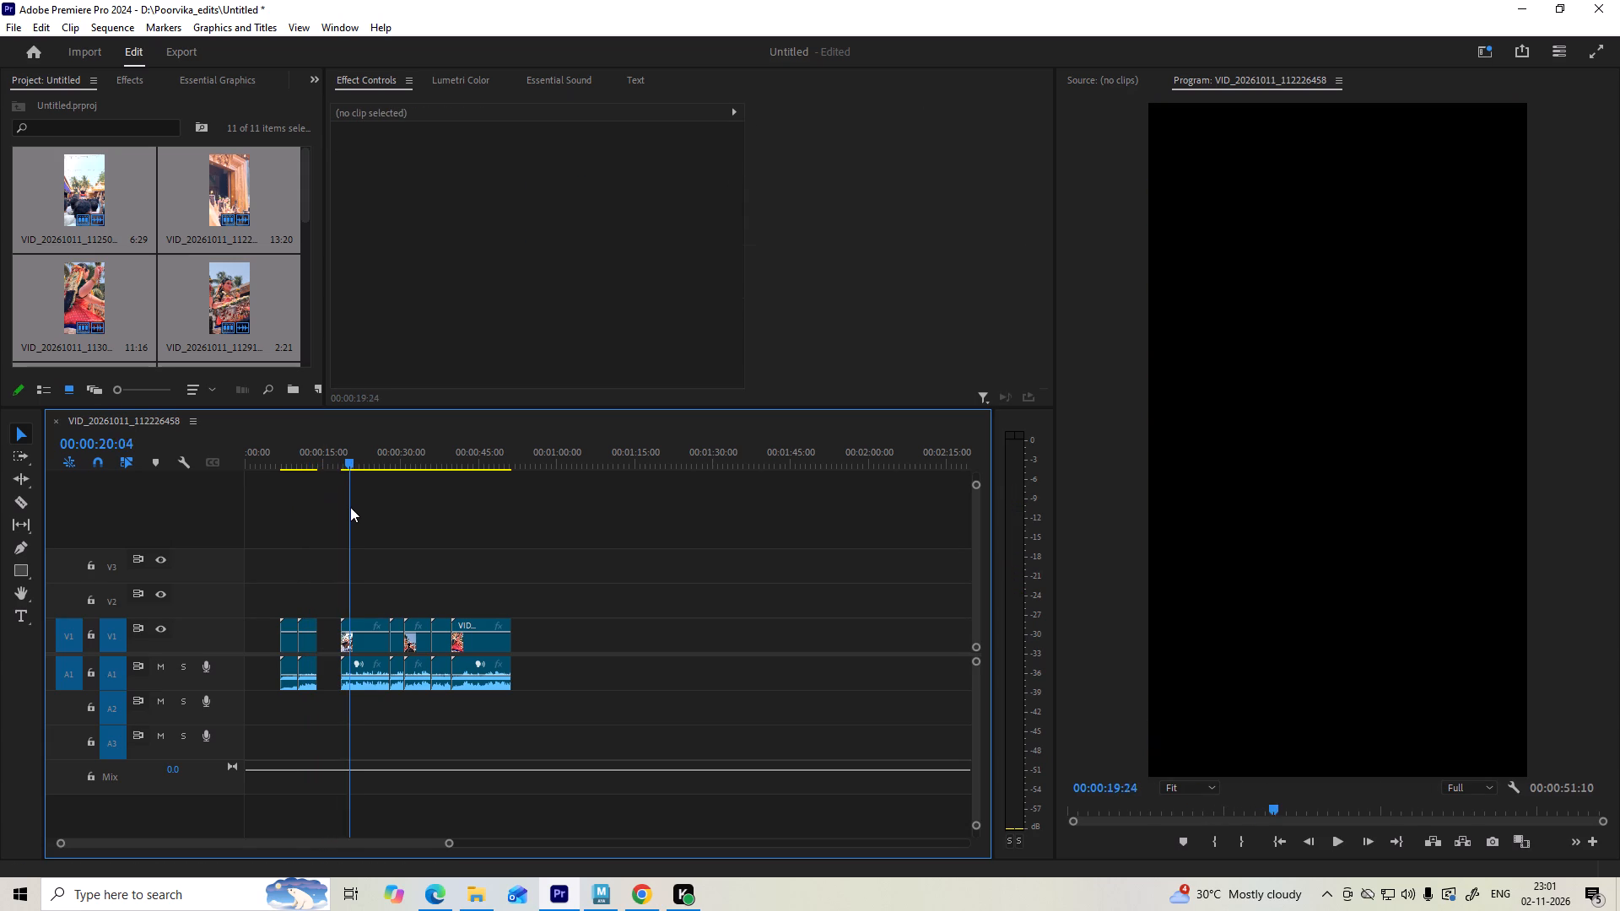
{"action": "left_click_drag", "start_coordinate": [350, 507], "coordinate": [374, 551]}
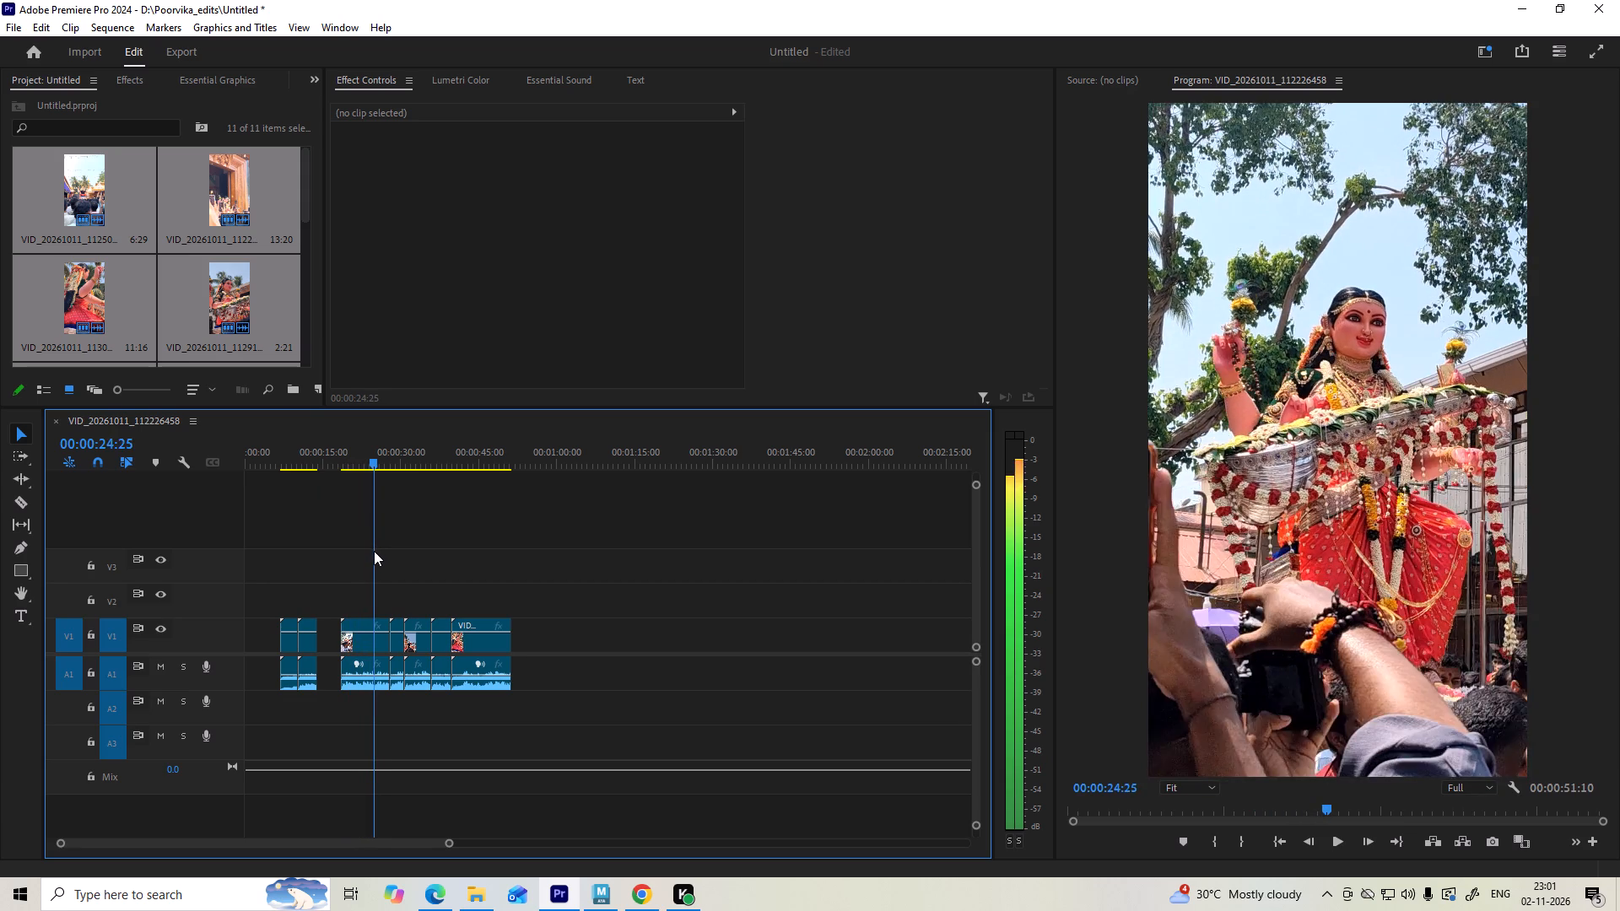
{"action": "left_click_drag", "start_coordinate": [374, 551], "coordinate": [360, 574]}
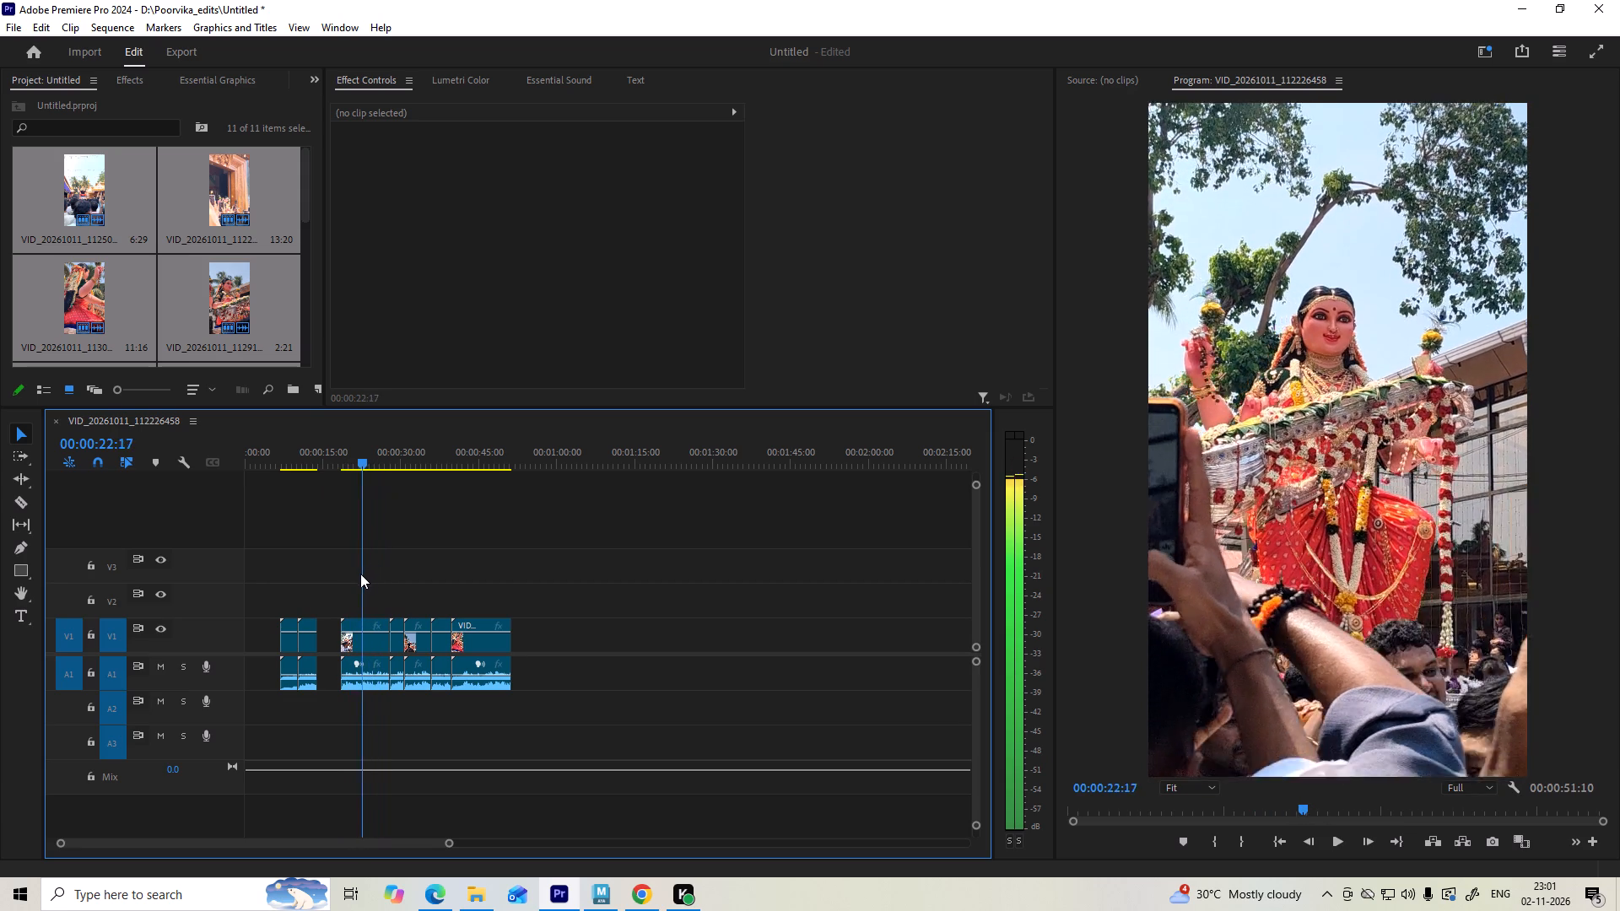
{"action": "left_click_drag", "start_coordinate": [360, 574], "coordinate": [355, 582]}
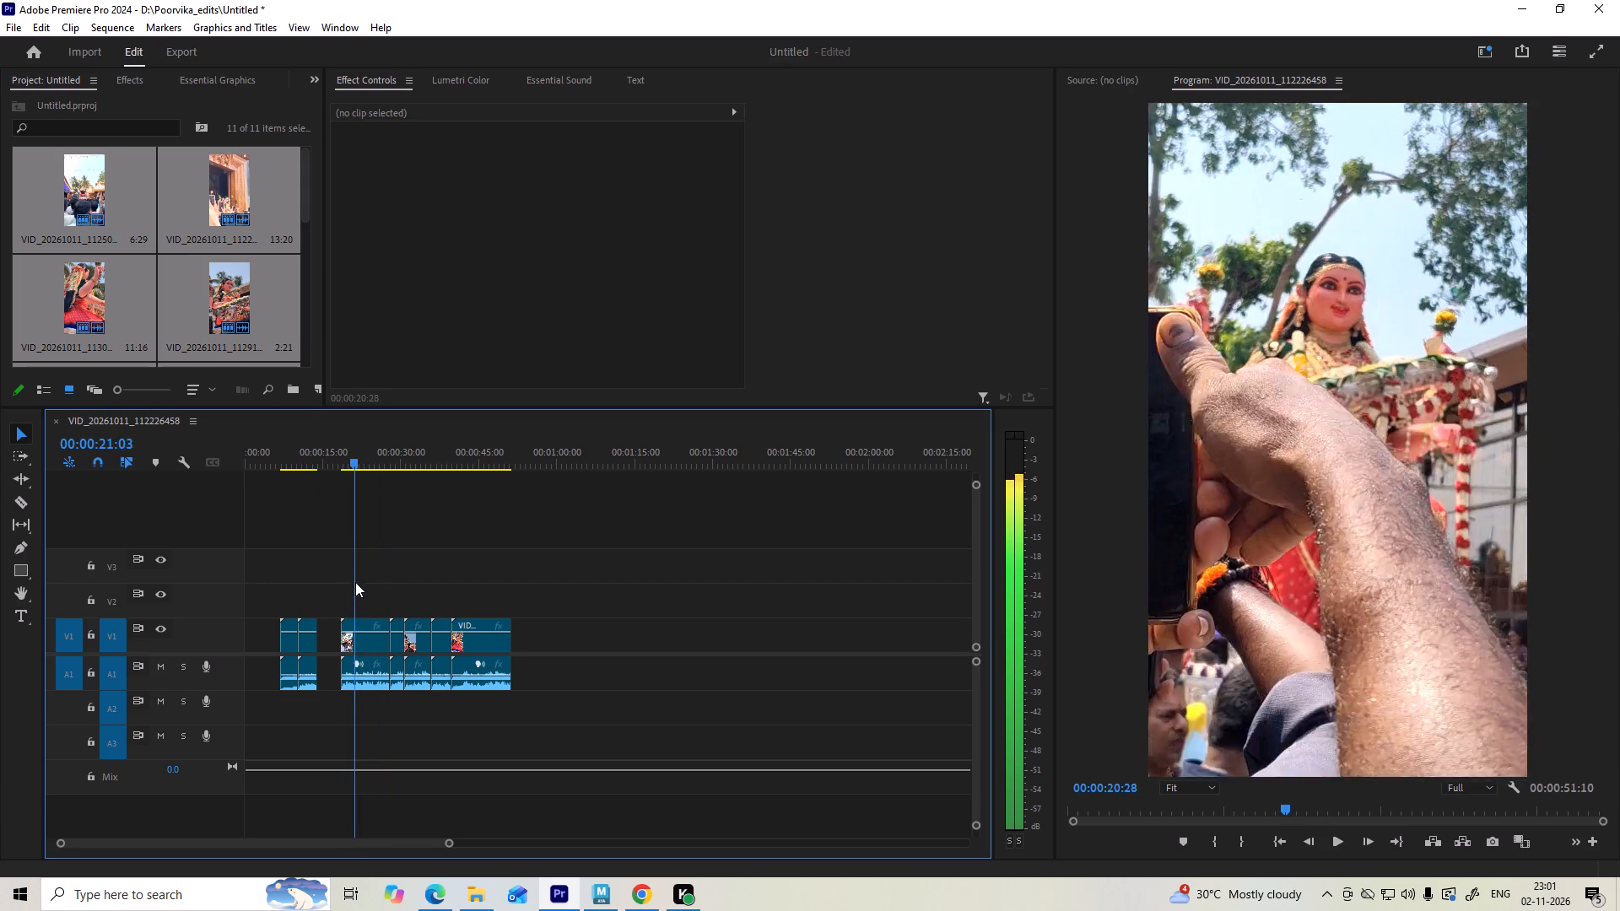
{"action": "left_click_drag", "start_coordinate": [355, 582], "coordinate": [366, 602]}
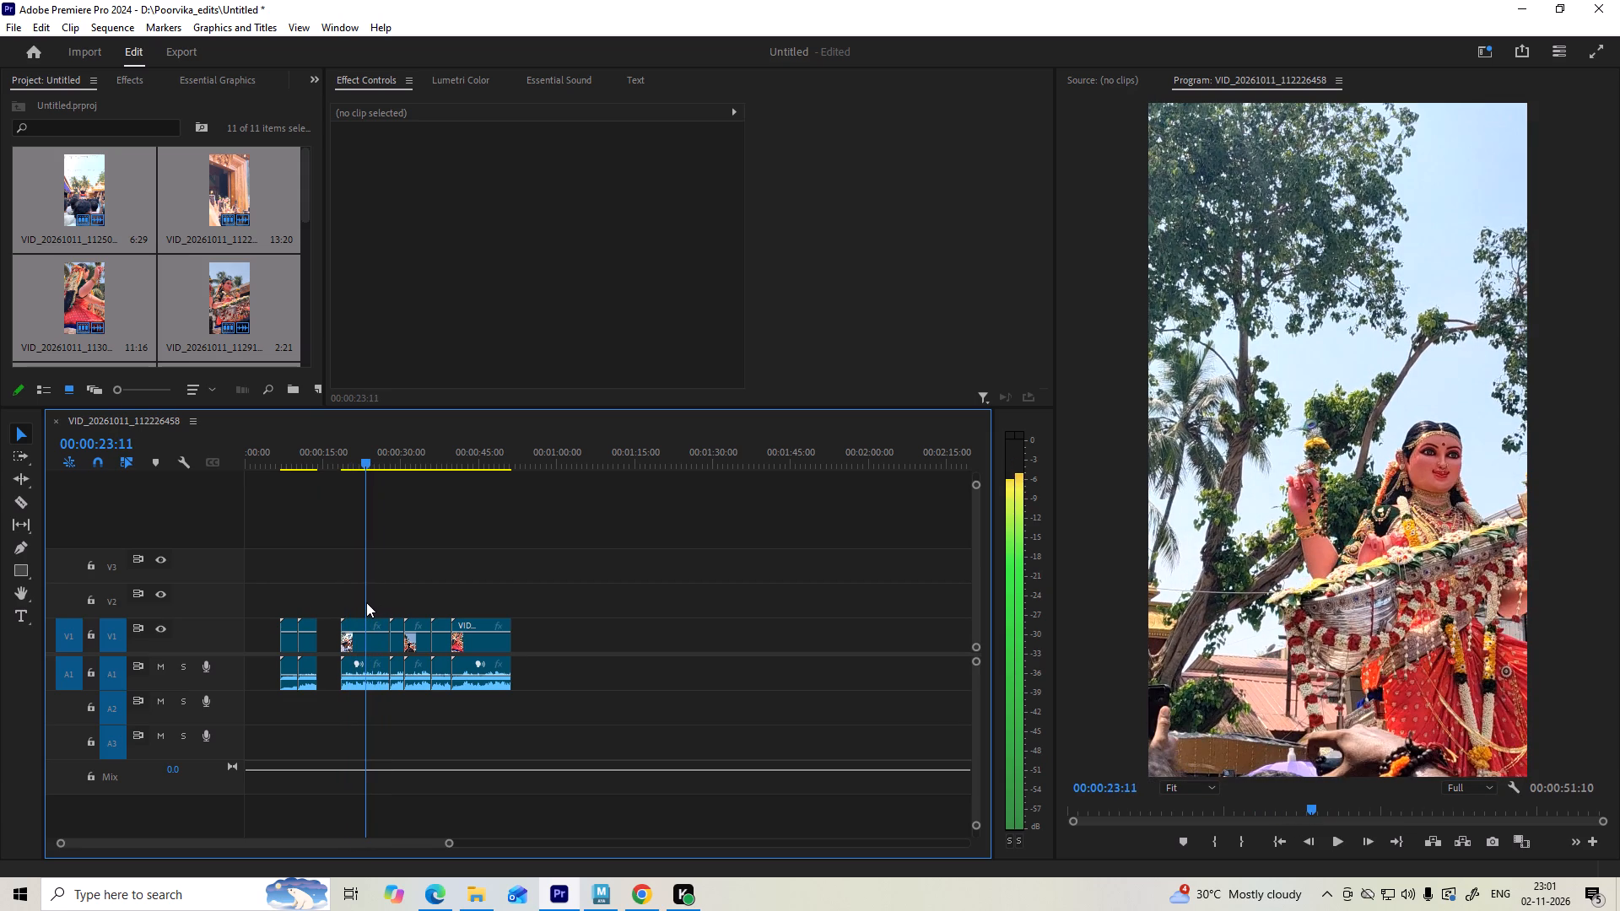
{"action": "left_click_drag", "start_coordinate": [366, 602], "coordinate": [371, 606]}
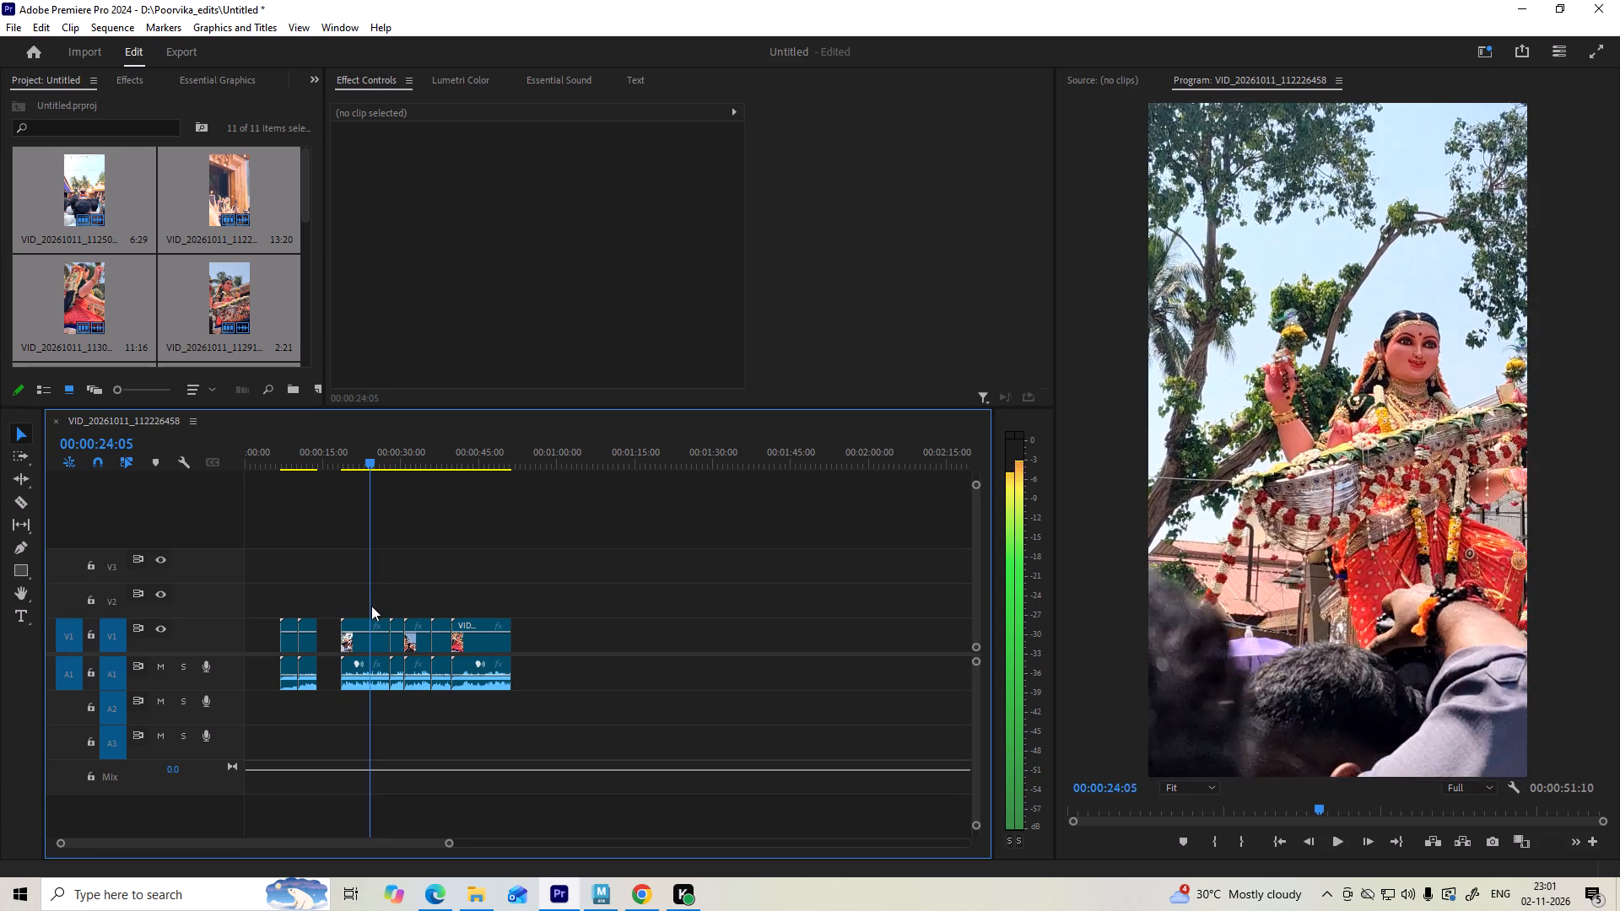
{"action": "left_click_drag", "start_coordinate": [371, 606], "coordinate": [378, 625]}
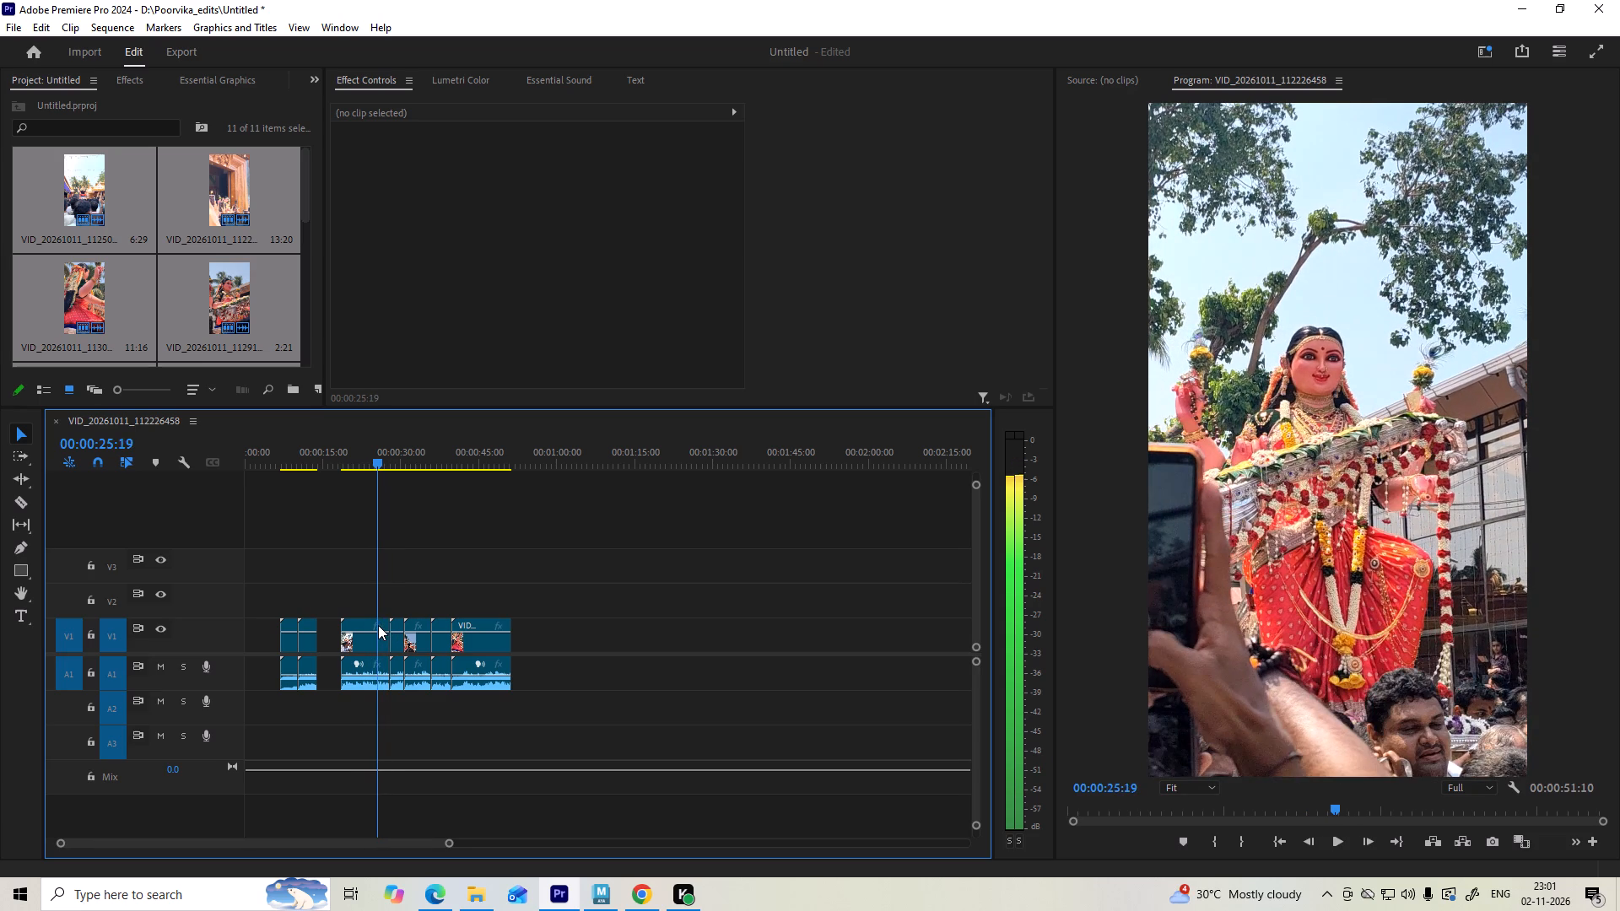
{"action": "left_click_drag", "start_coordinate": [378, 625], "coordinate": [370, 623]}
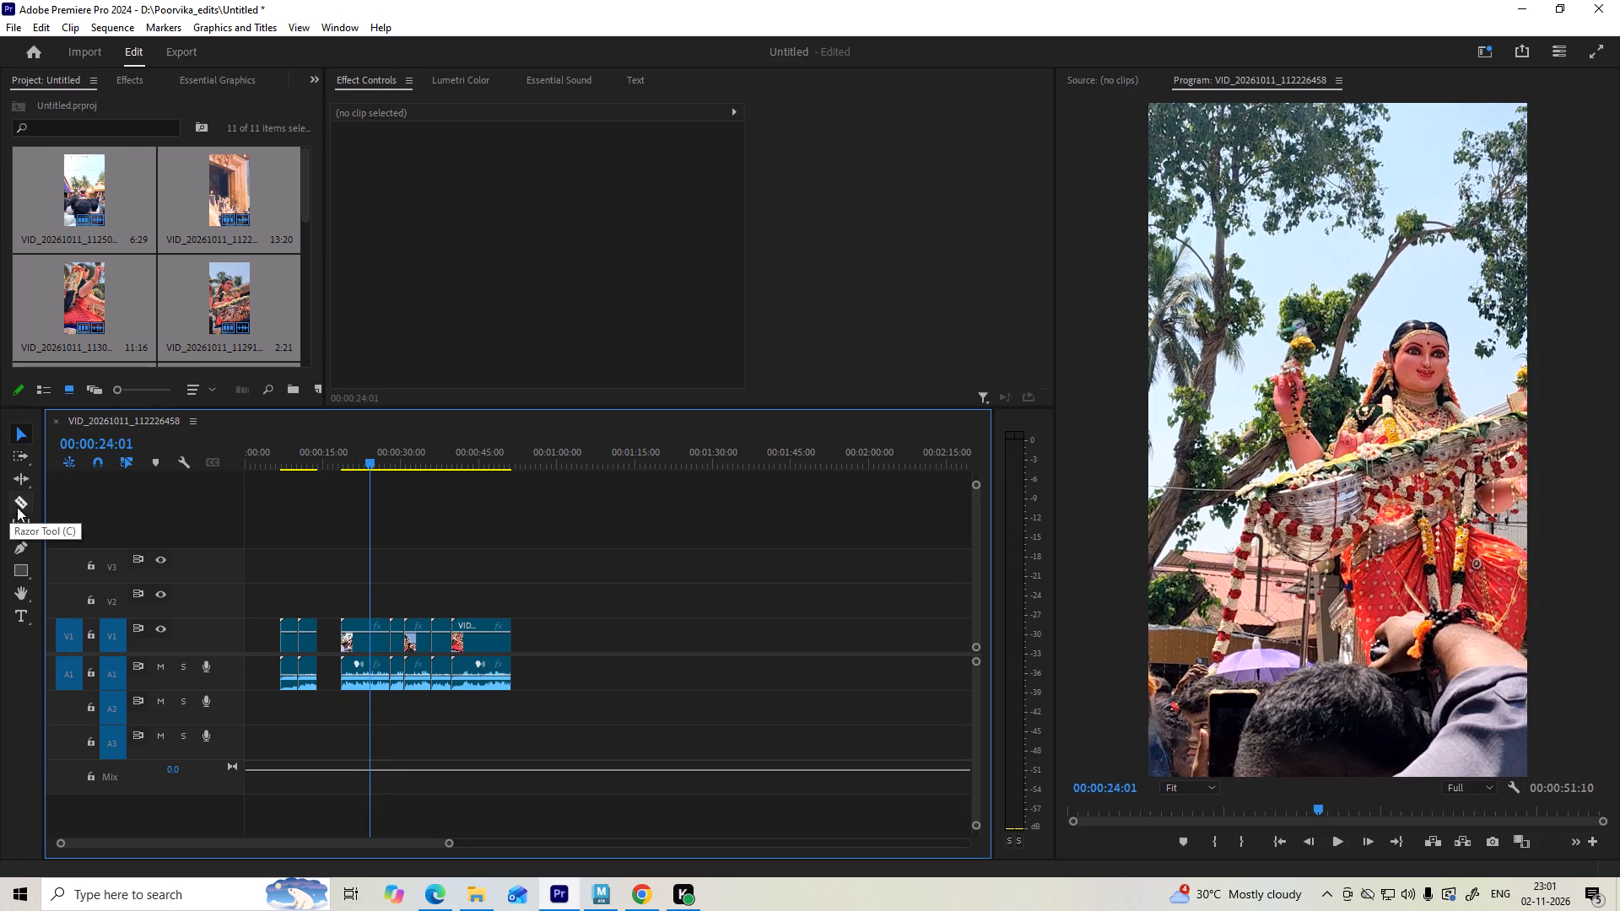
{"action": "left_click", "coordinate": [21, 505]}
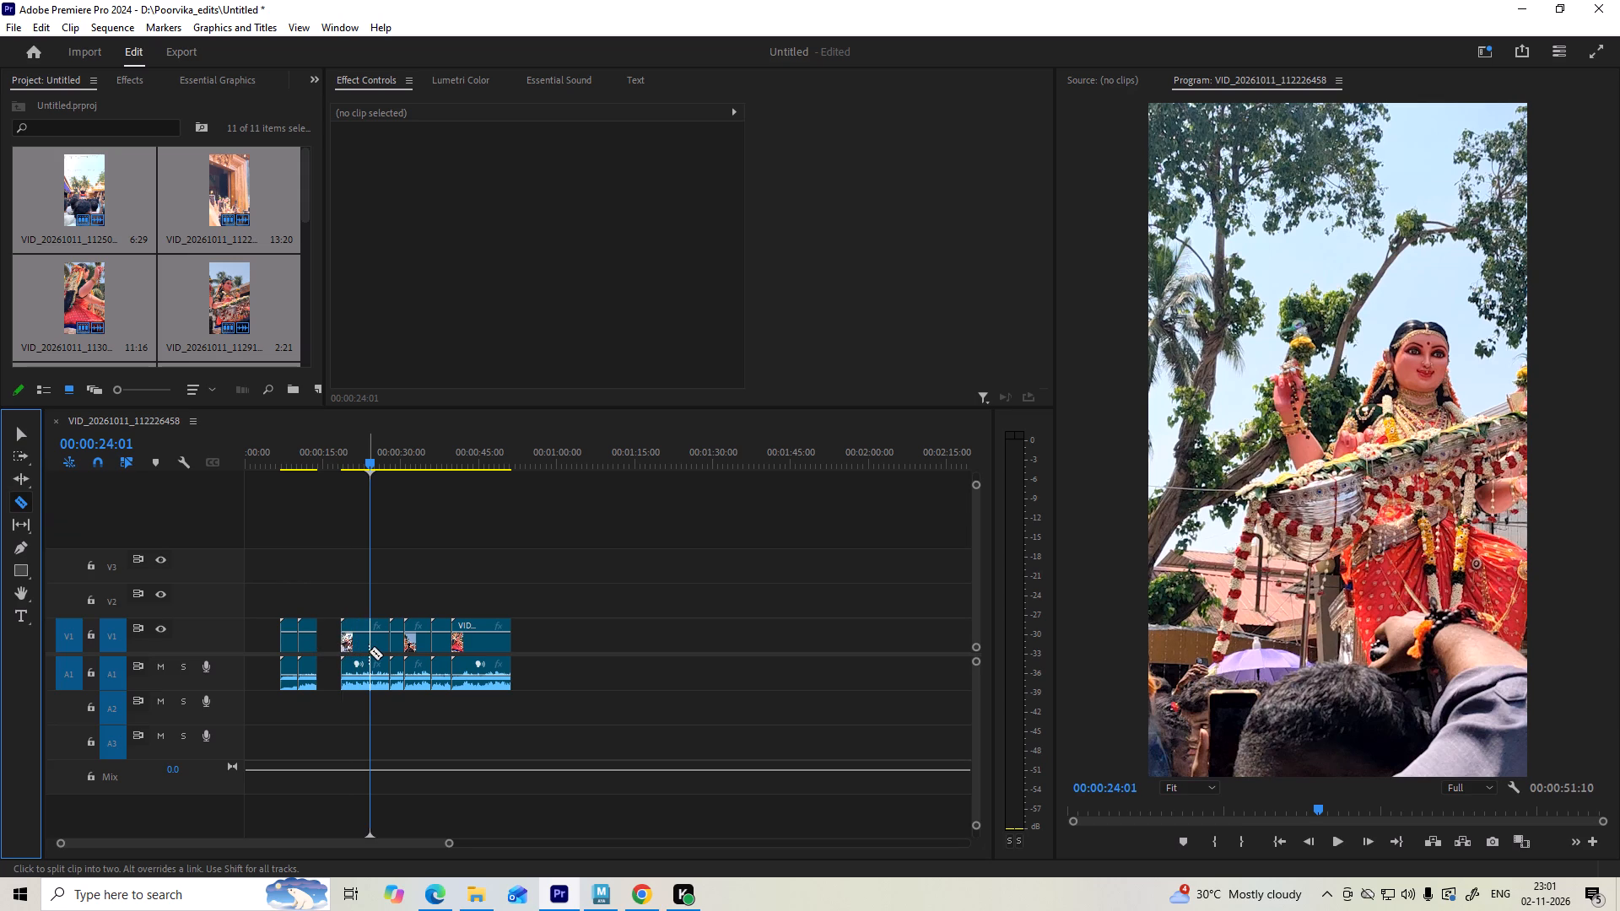
{"action": "left_click", "coordinate": [370, 654]}
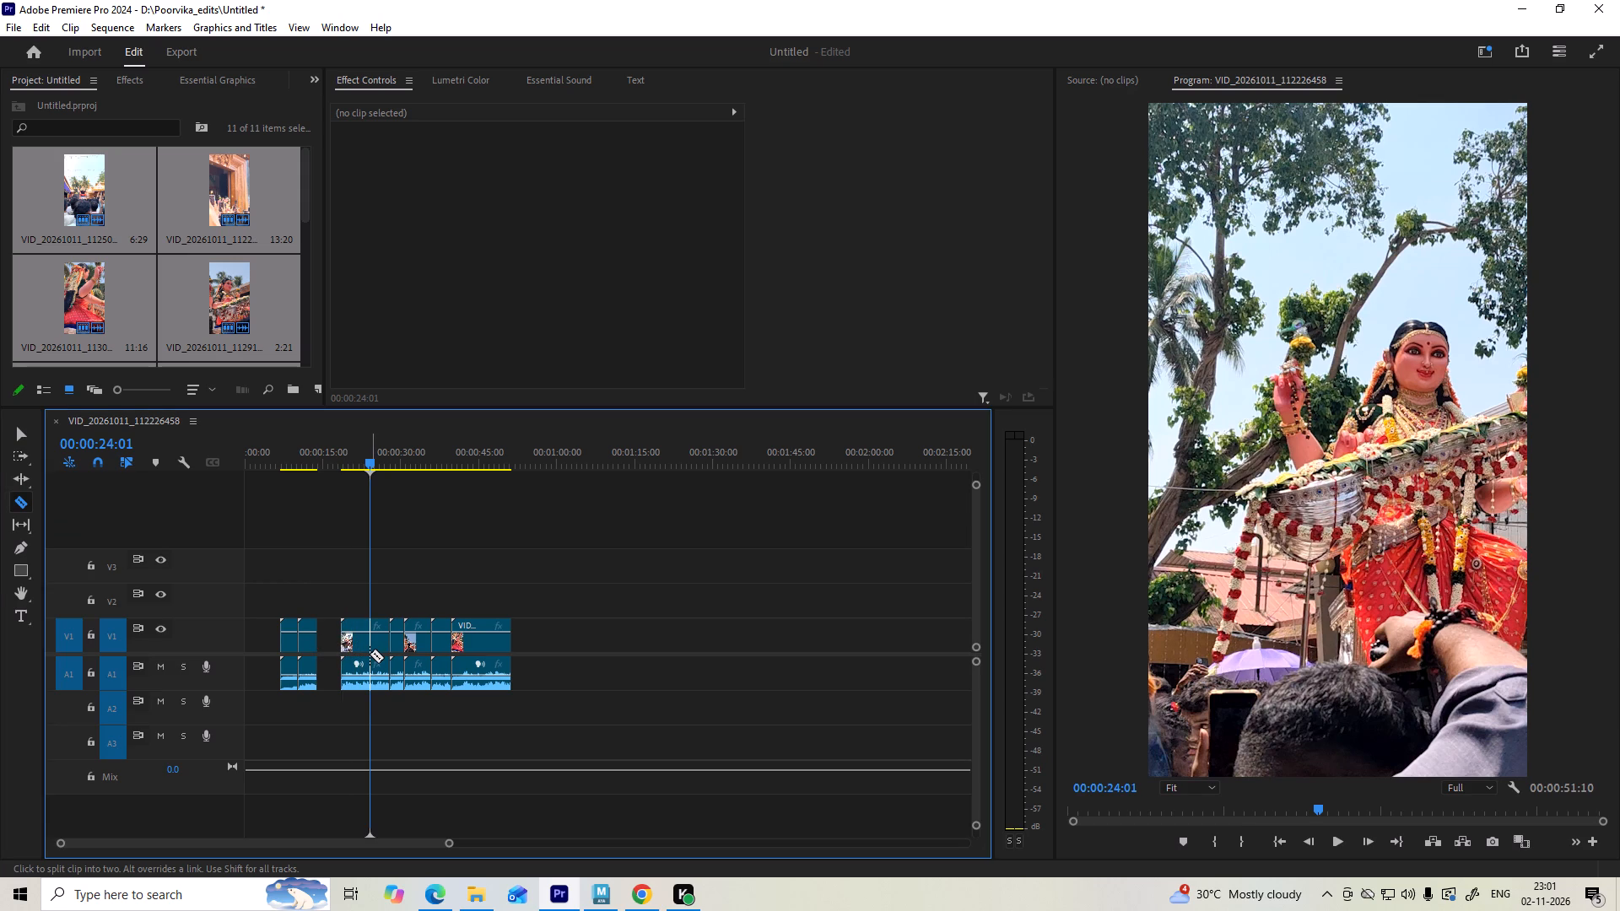
{"action": "left_click", "coordinate": [21, 435]}
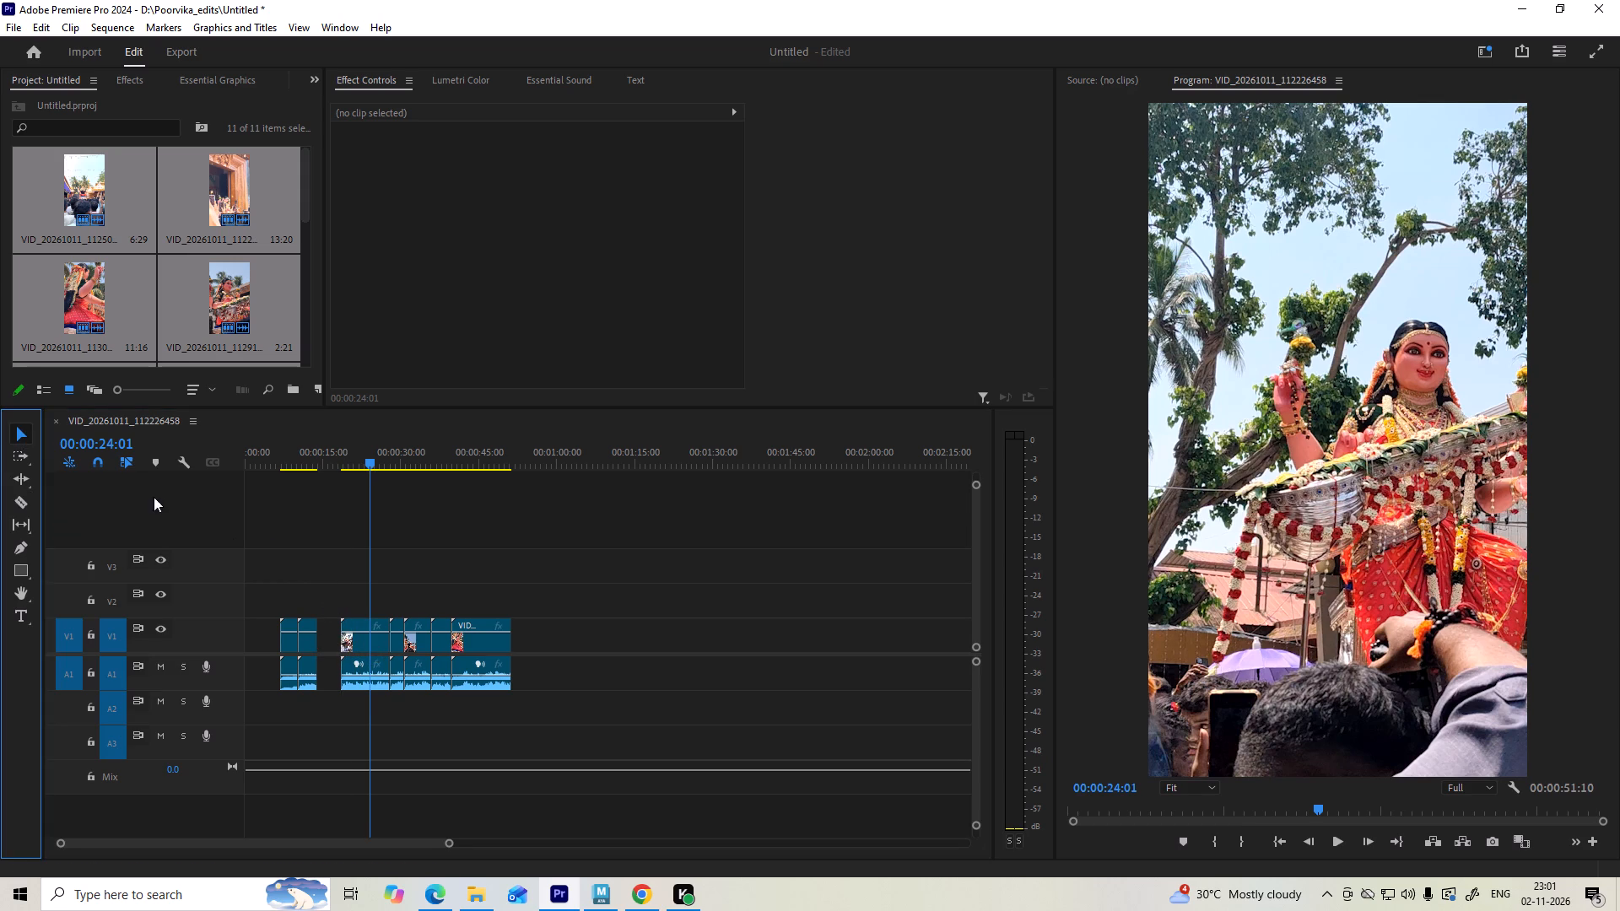
{"action": "left_click", "coordinate": [350, 640]}
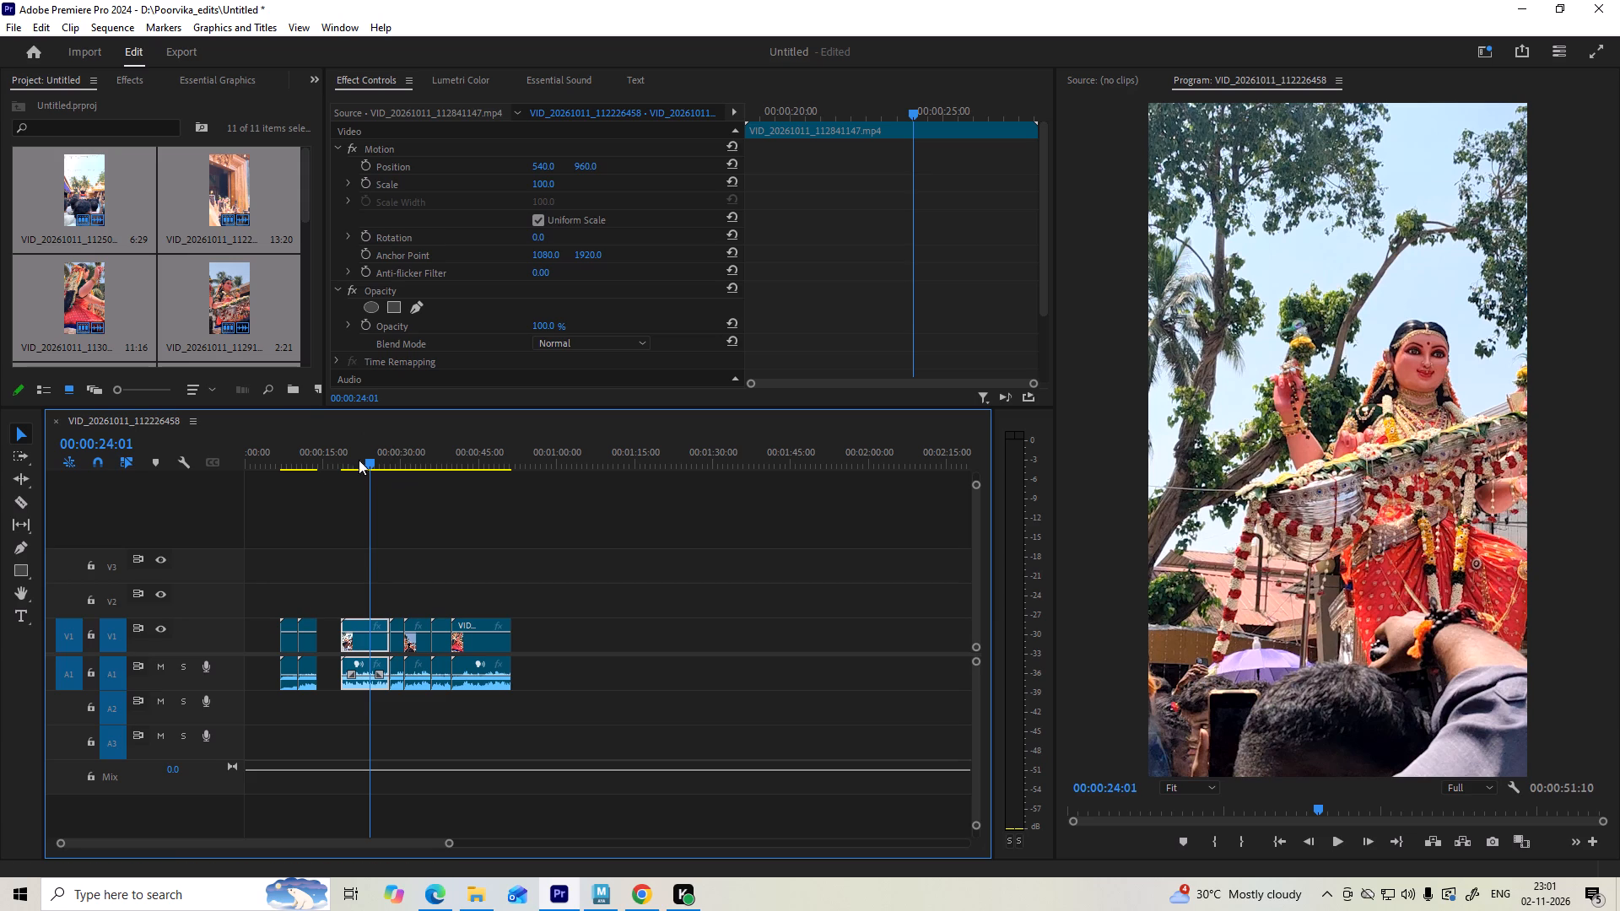
{"action": "left_click", "coordinate": [26, 501]}
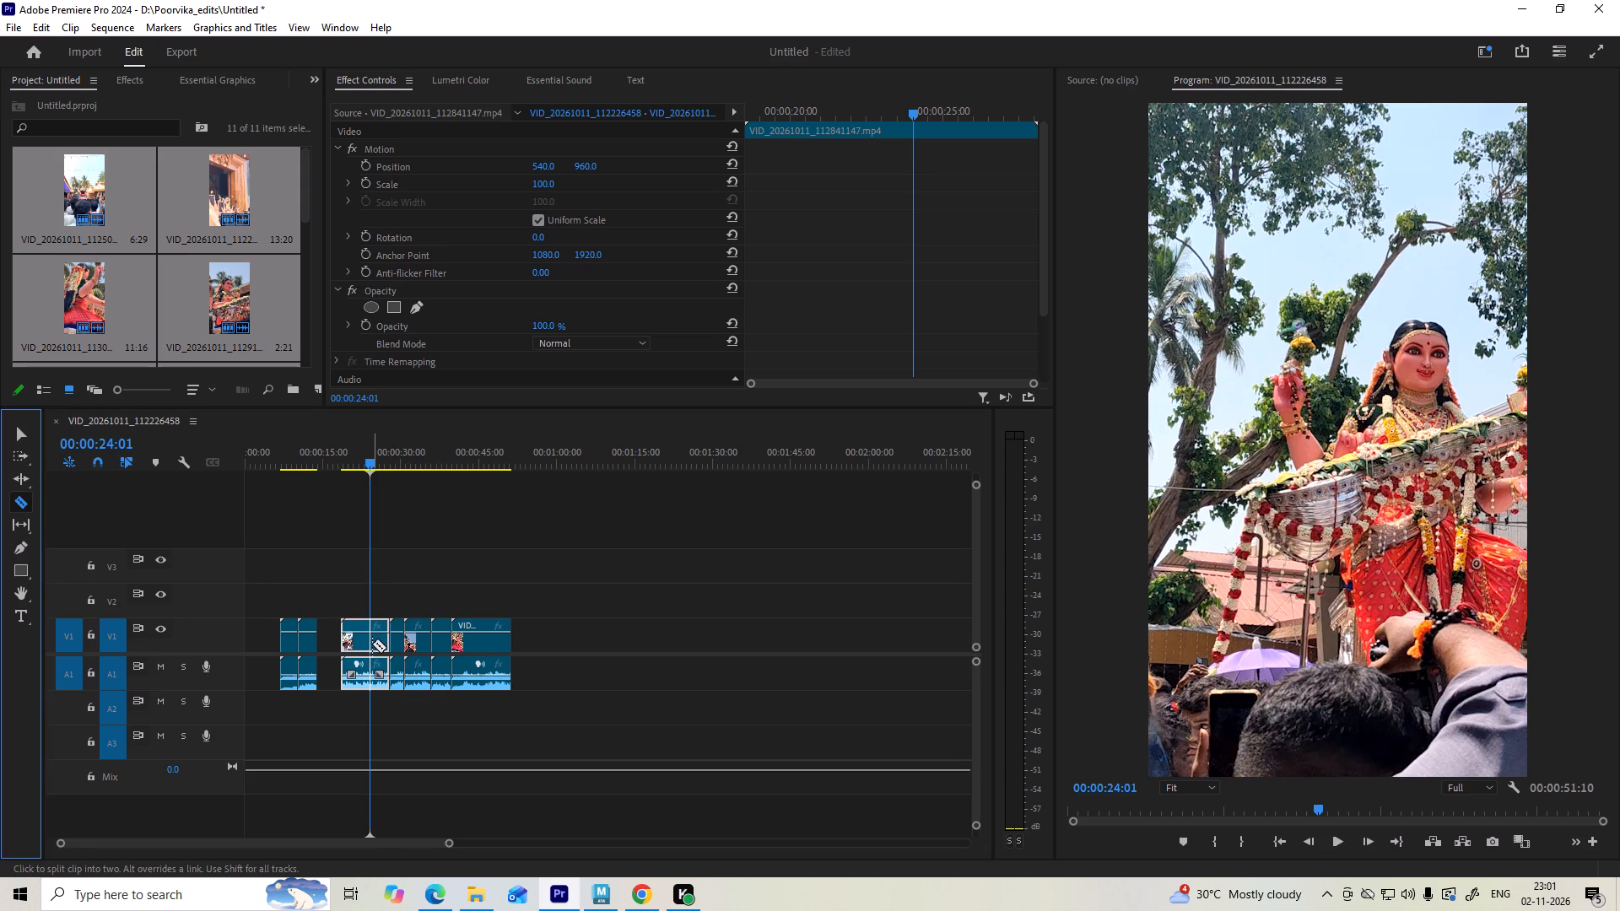
{"action": "left_click", "coordinate": [370, 641]}
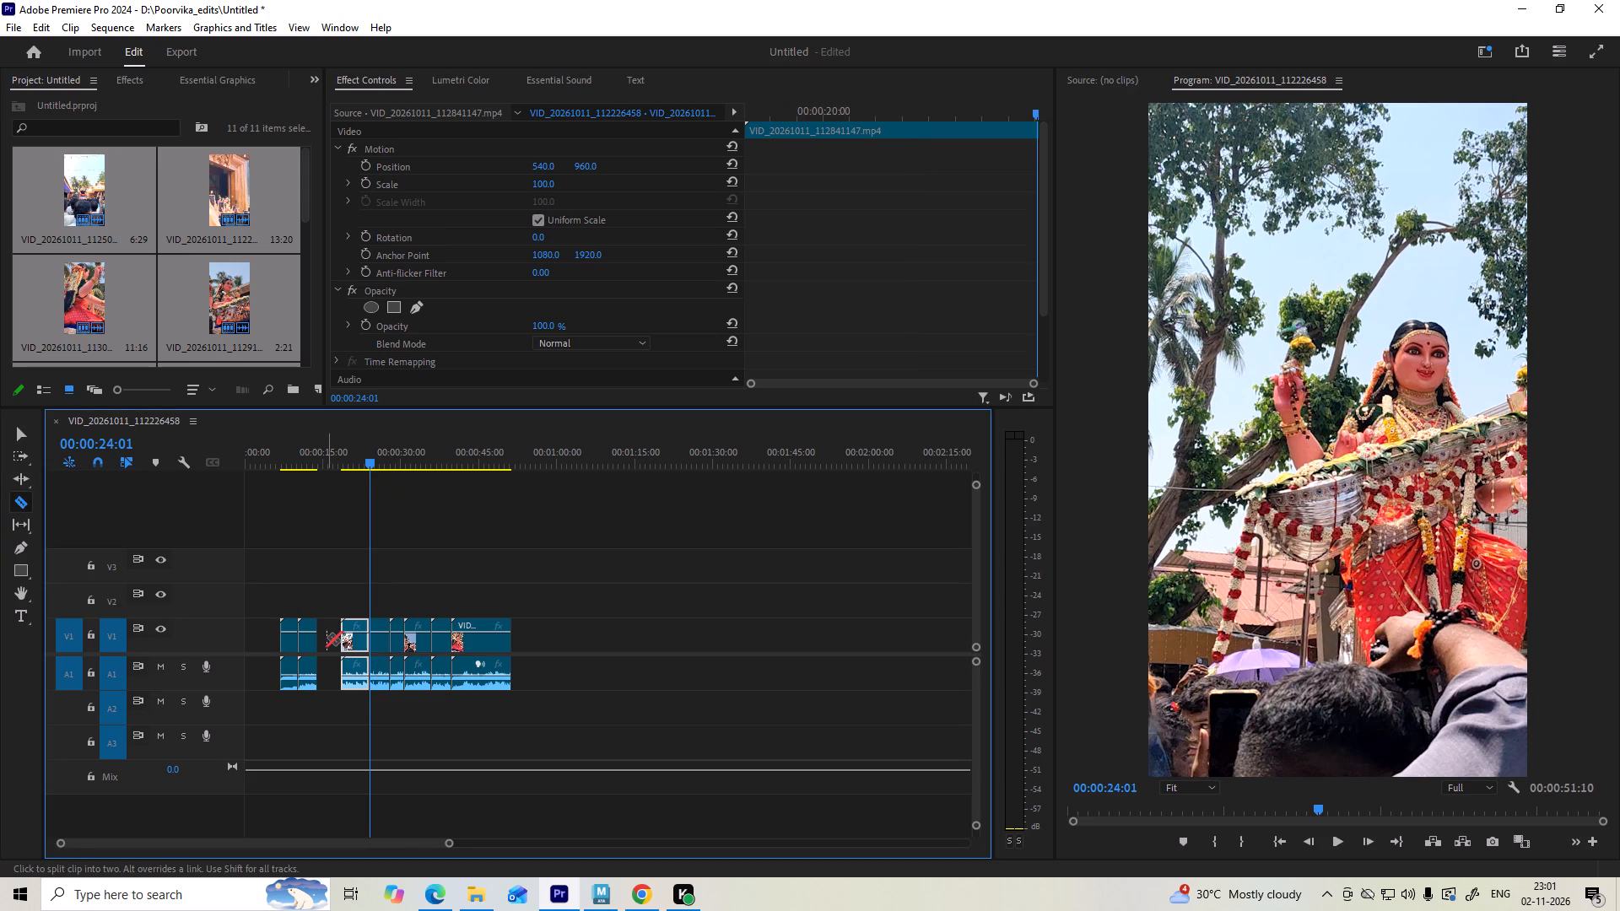
{"action": "key", "text": "Delete"}
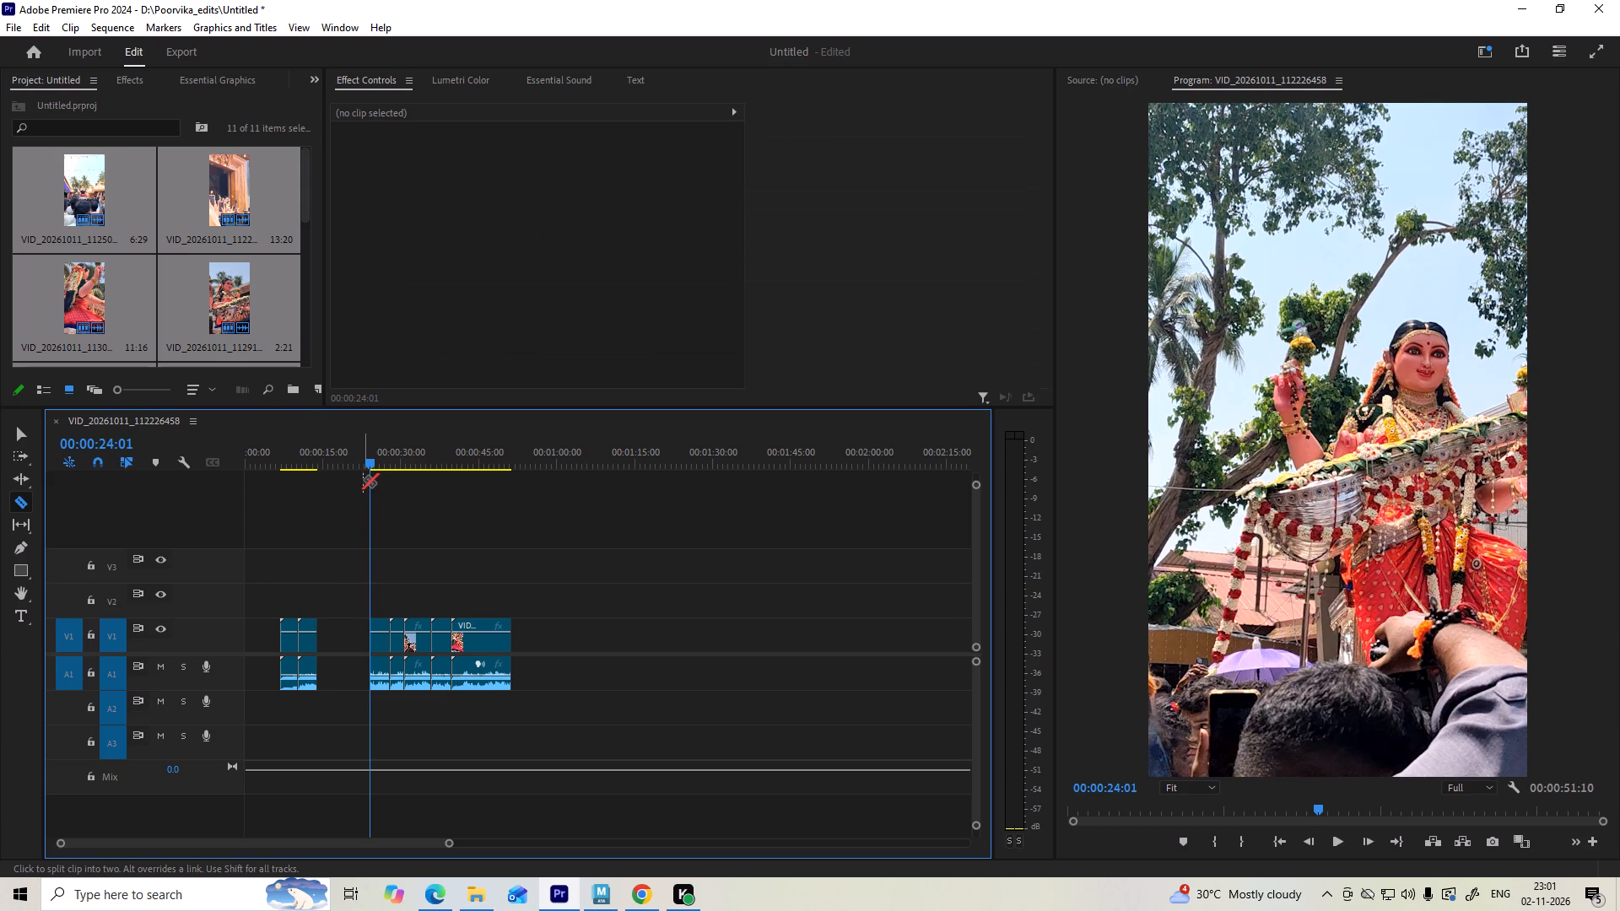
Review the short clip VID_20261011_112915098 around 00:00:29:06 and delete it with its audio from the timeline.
{"action": "left_click_drag", "start_coordinate": [370, 462], "coordinate": [393, 501]}
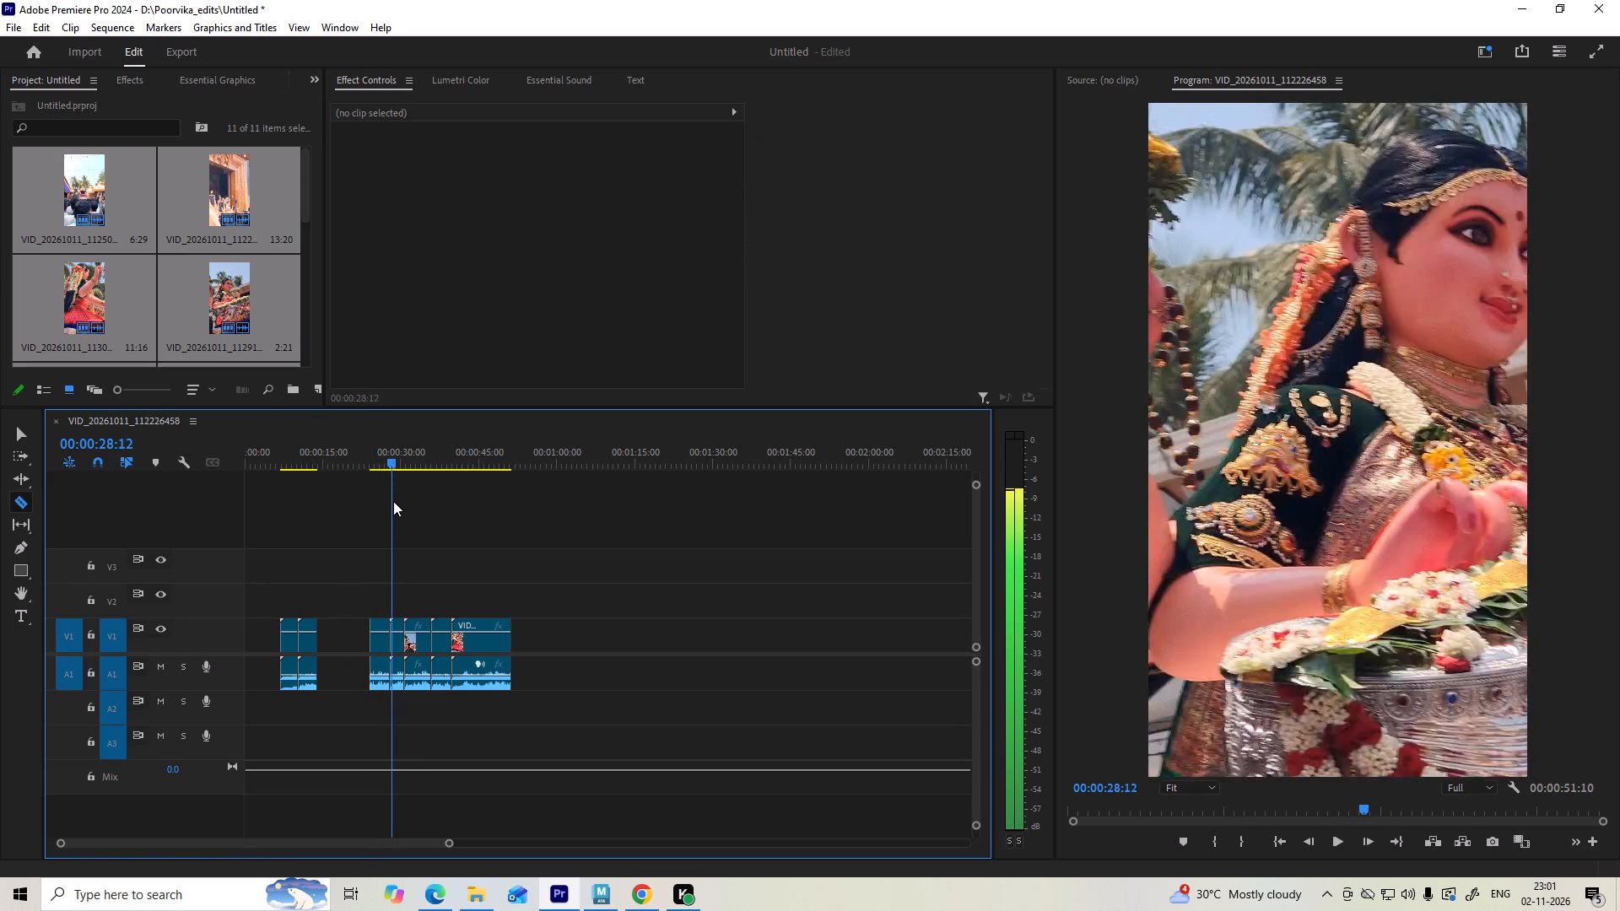
{"action": "left_click_drag", "start_coordinate": [393, 501], "coordinate": [397, 509]}
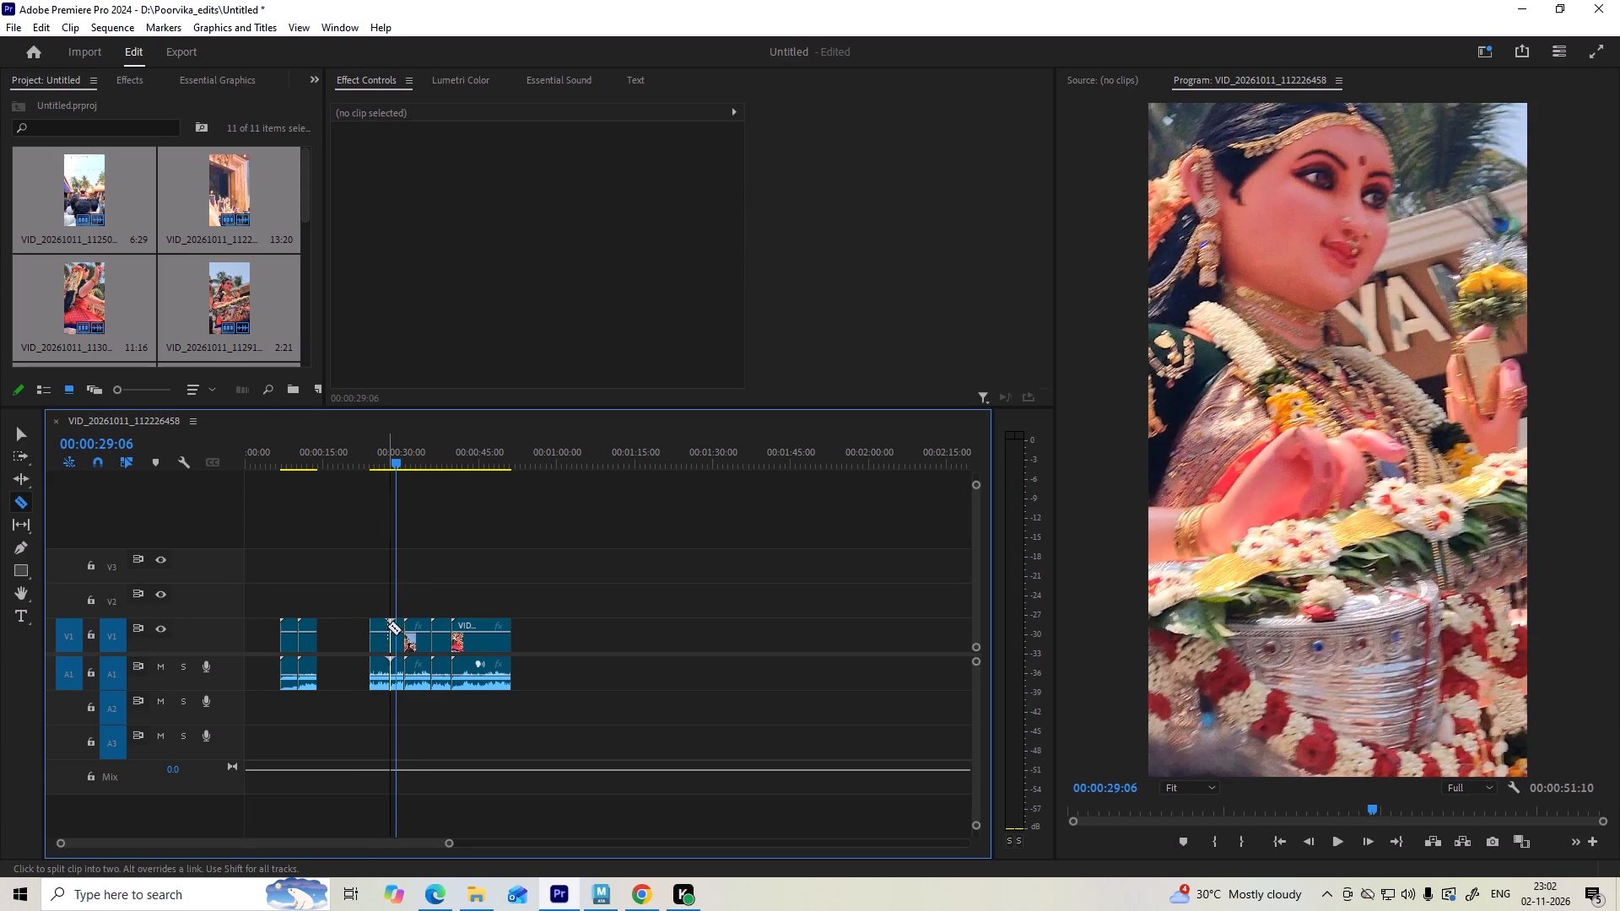
{"action": "left_click", "coordinate": [26, 436]}
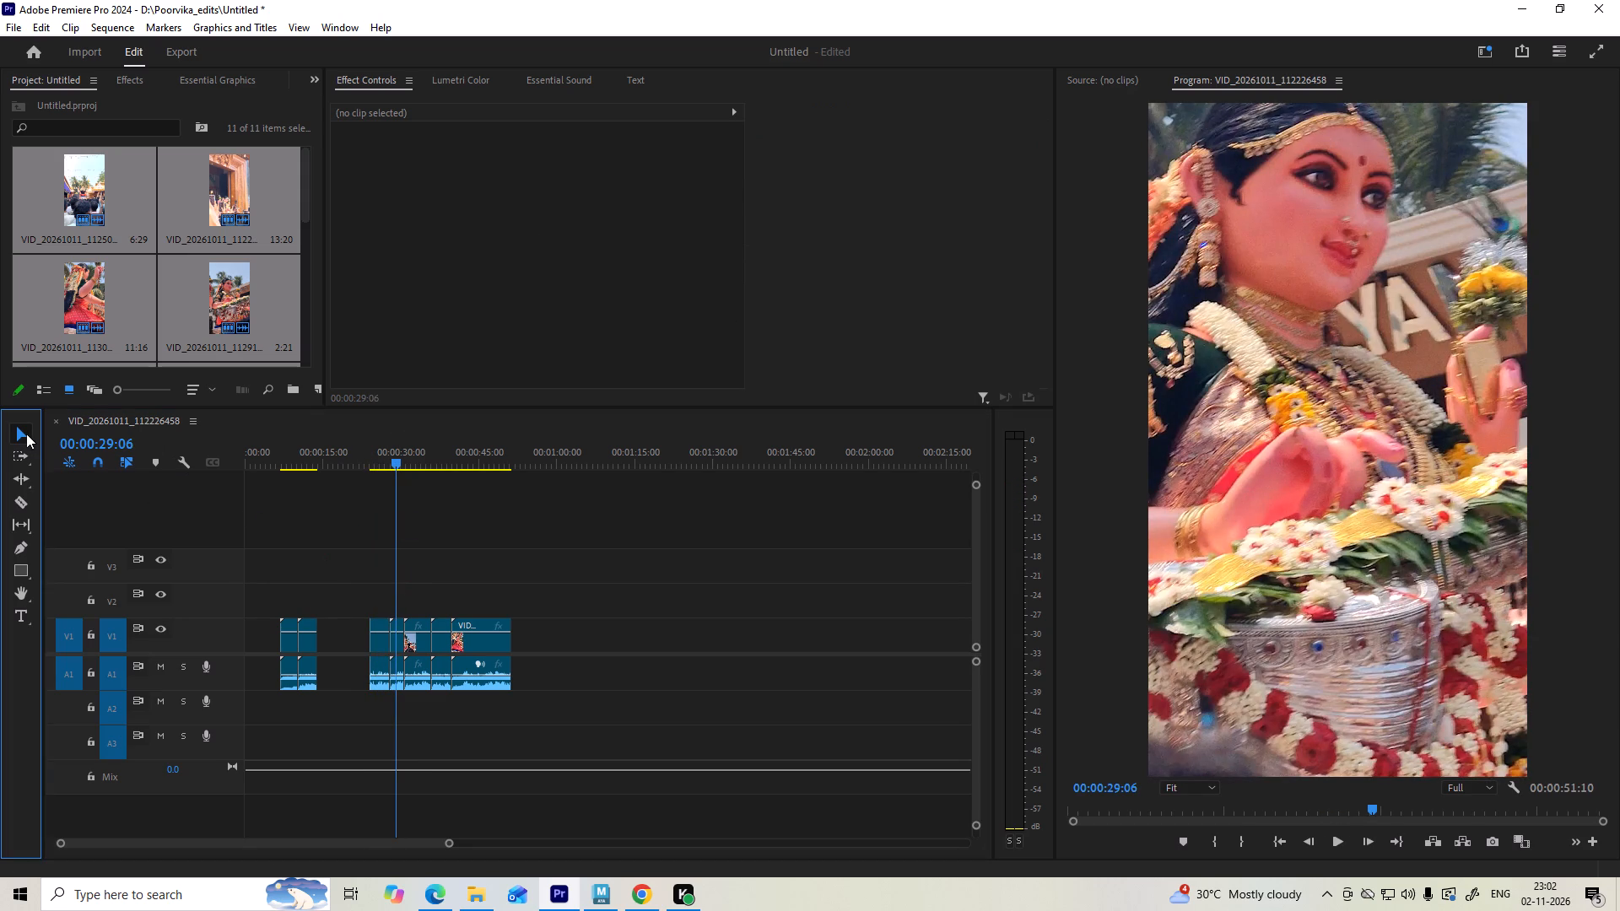
{"action": "left_click", "coordinate": [397, 646]}
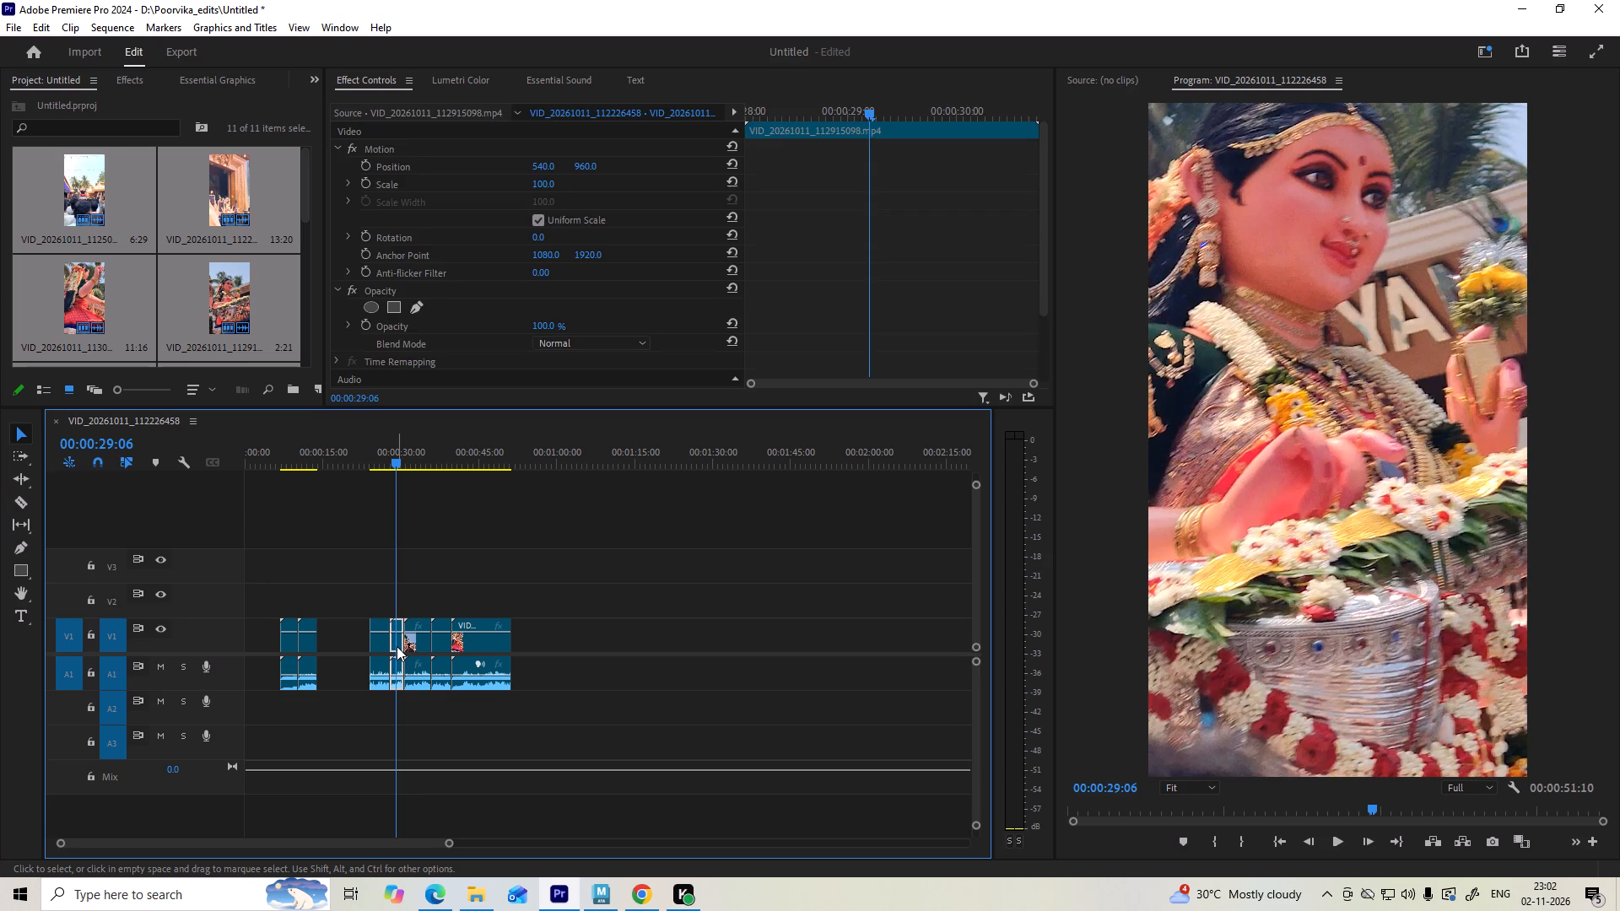
{"action": "key", "text": "Delete"}
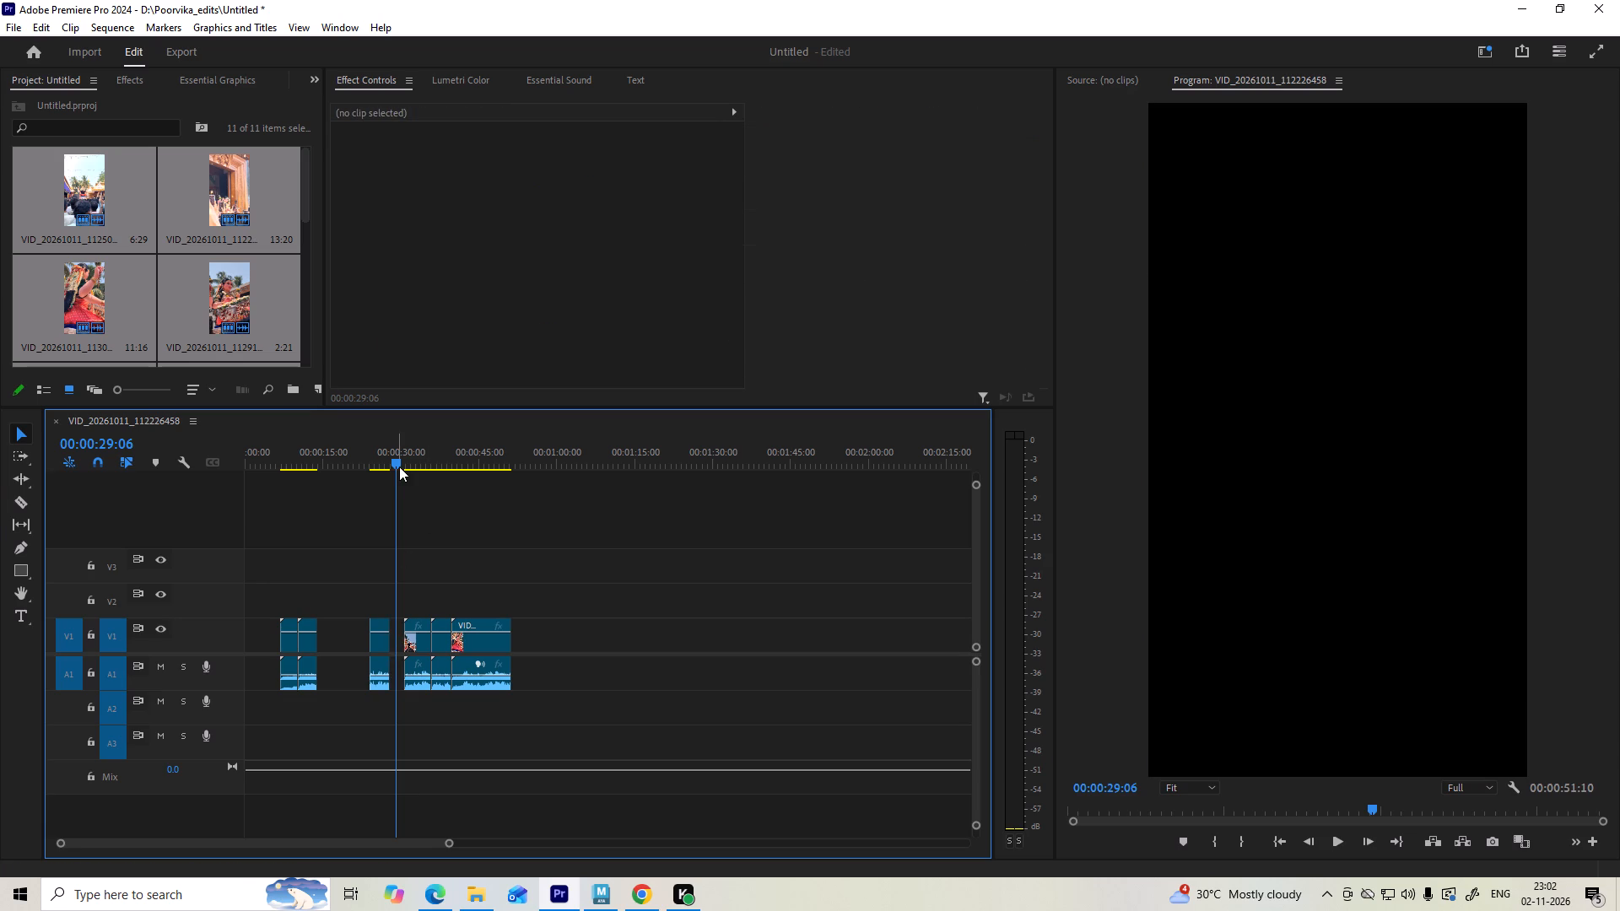
Skim the clip VID_20261011_112941361, split it with its audio at 00:00:33:18 and delete the part before the cut.
{"action": "left_click_drag", "start_coordinate": [398, 465], "coordinate": [408, 487]}
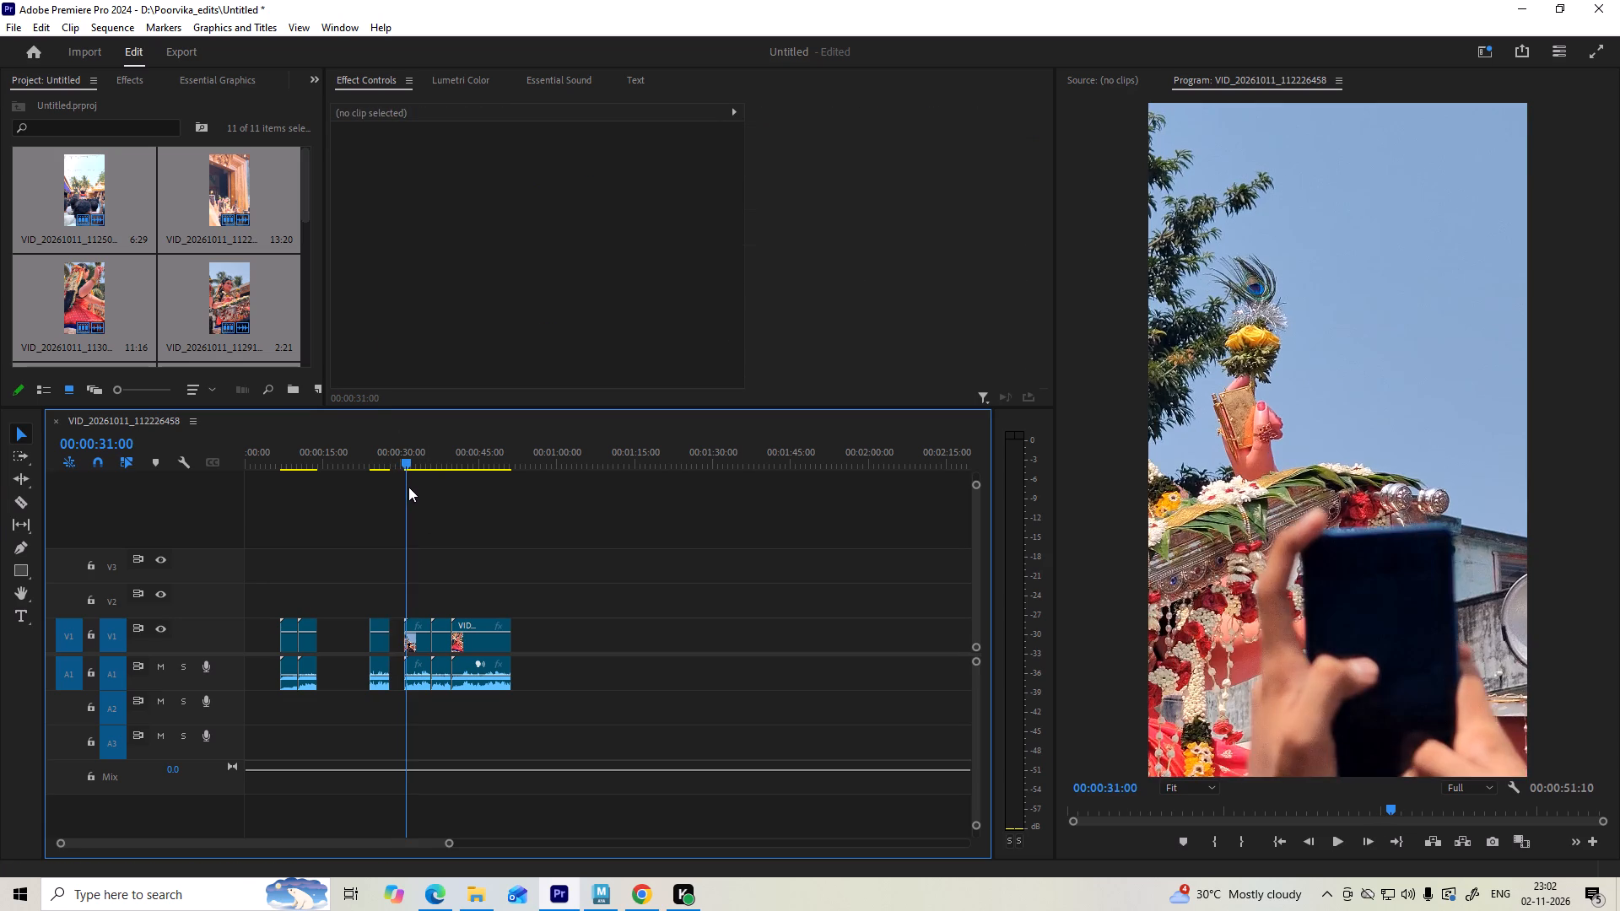
{"action": "left_click_drag", "start_coordinate": [408, 487], "coordinate": [424, 546]}
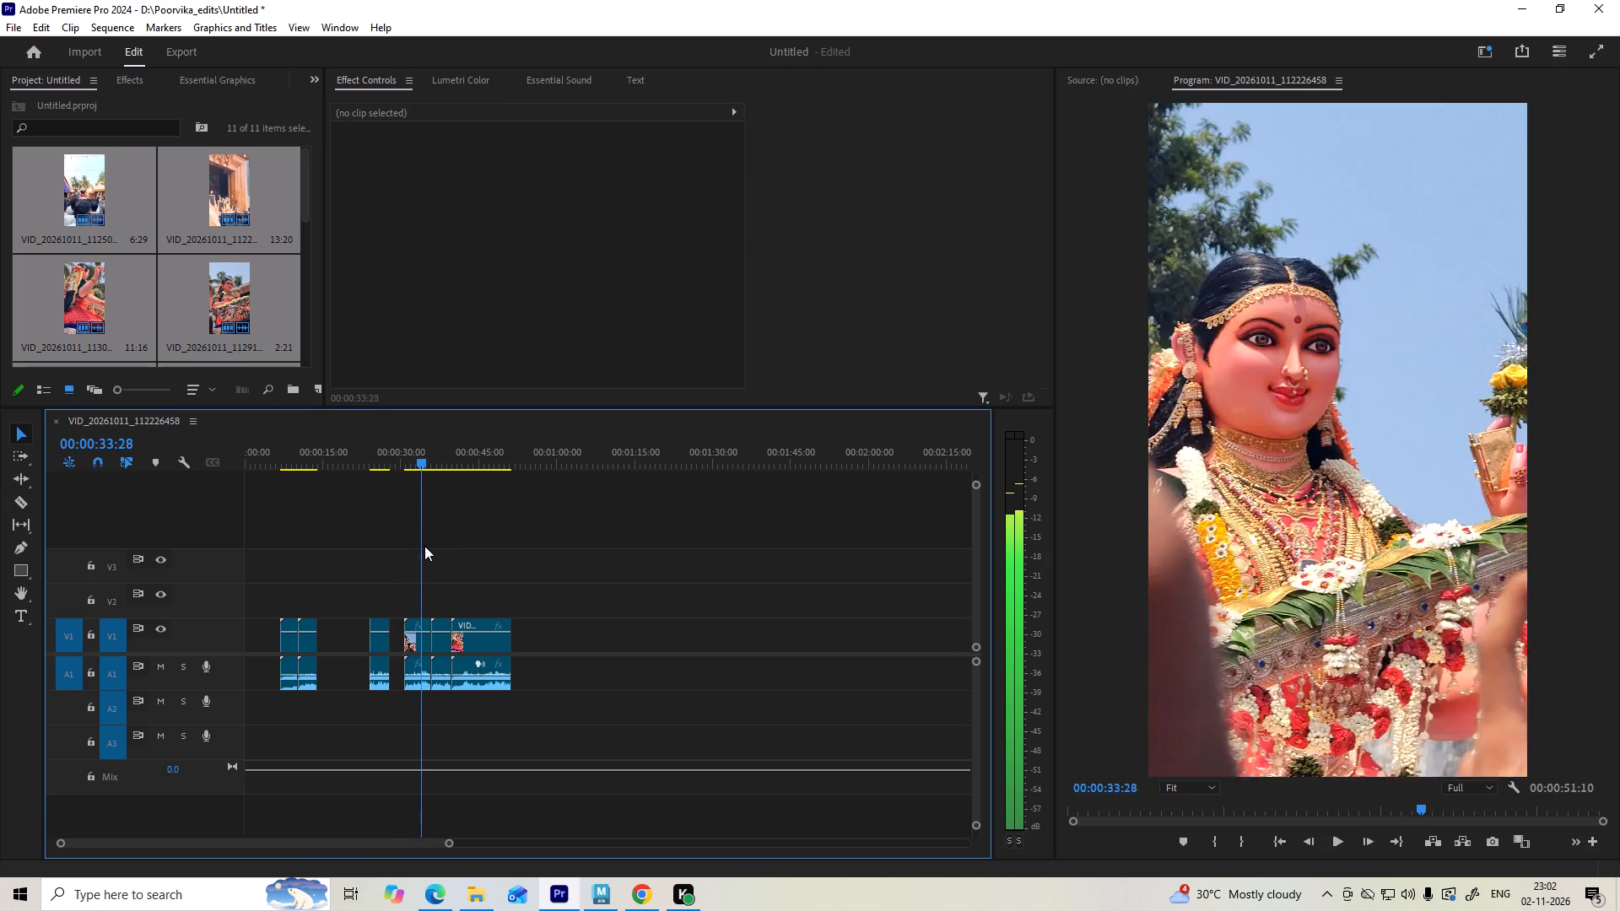
{"action": "left_click_drag", "start_coordinate": [424, 546], "coordinate": [432, 568]}
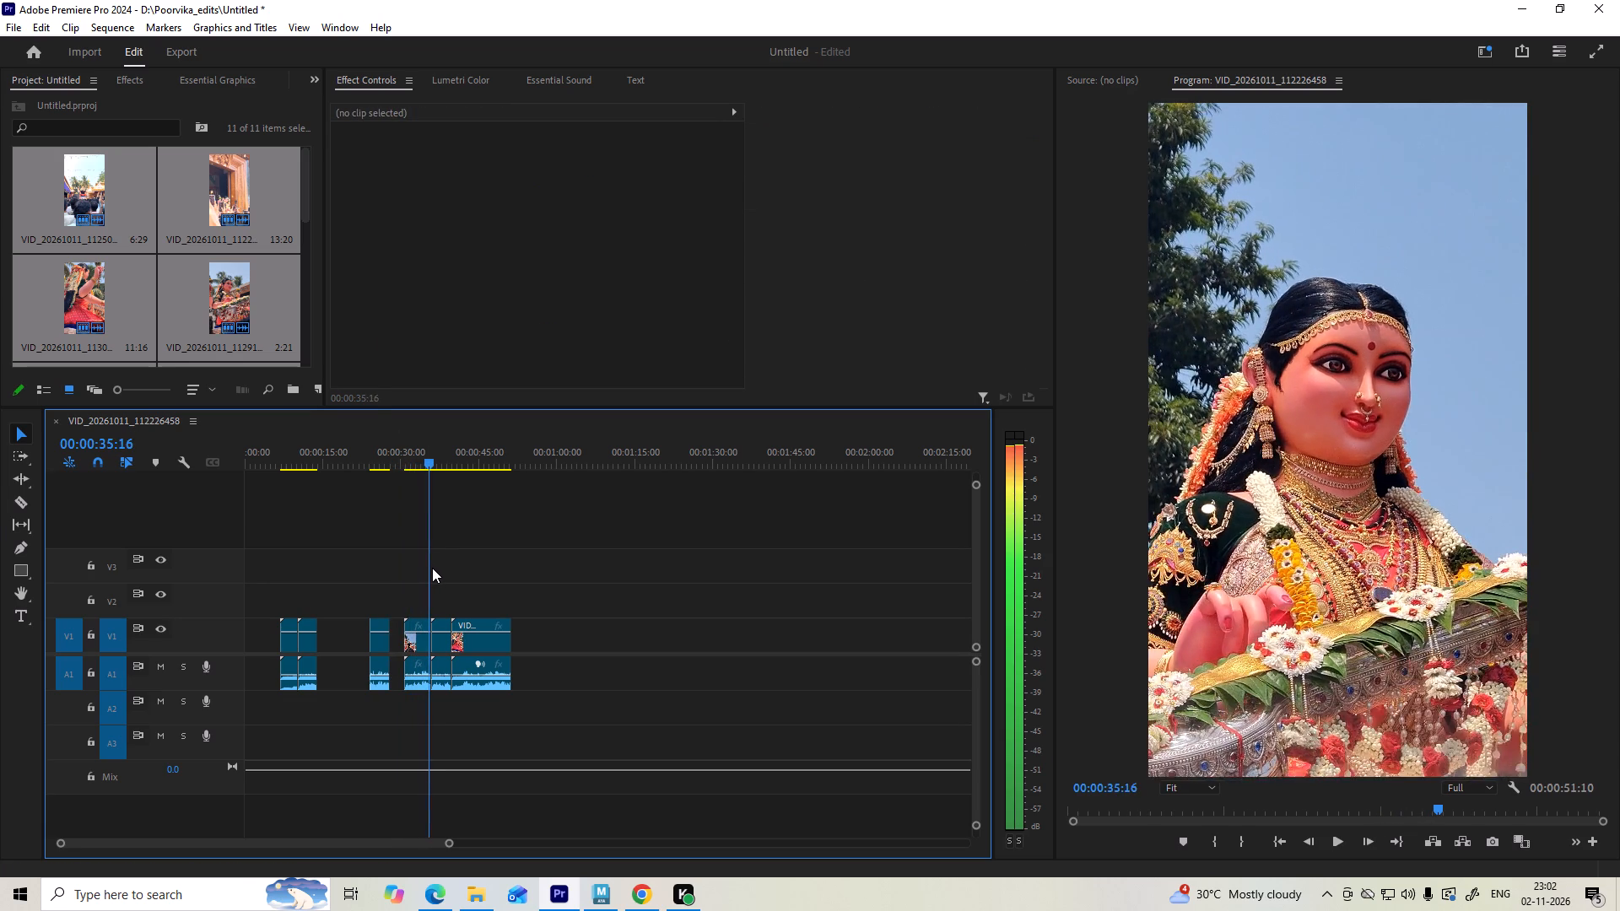
{"action": "left_click_drag", "start_coordinate": [432, 568], "coordinate": [425, 582]}
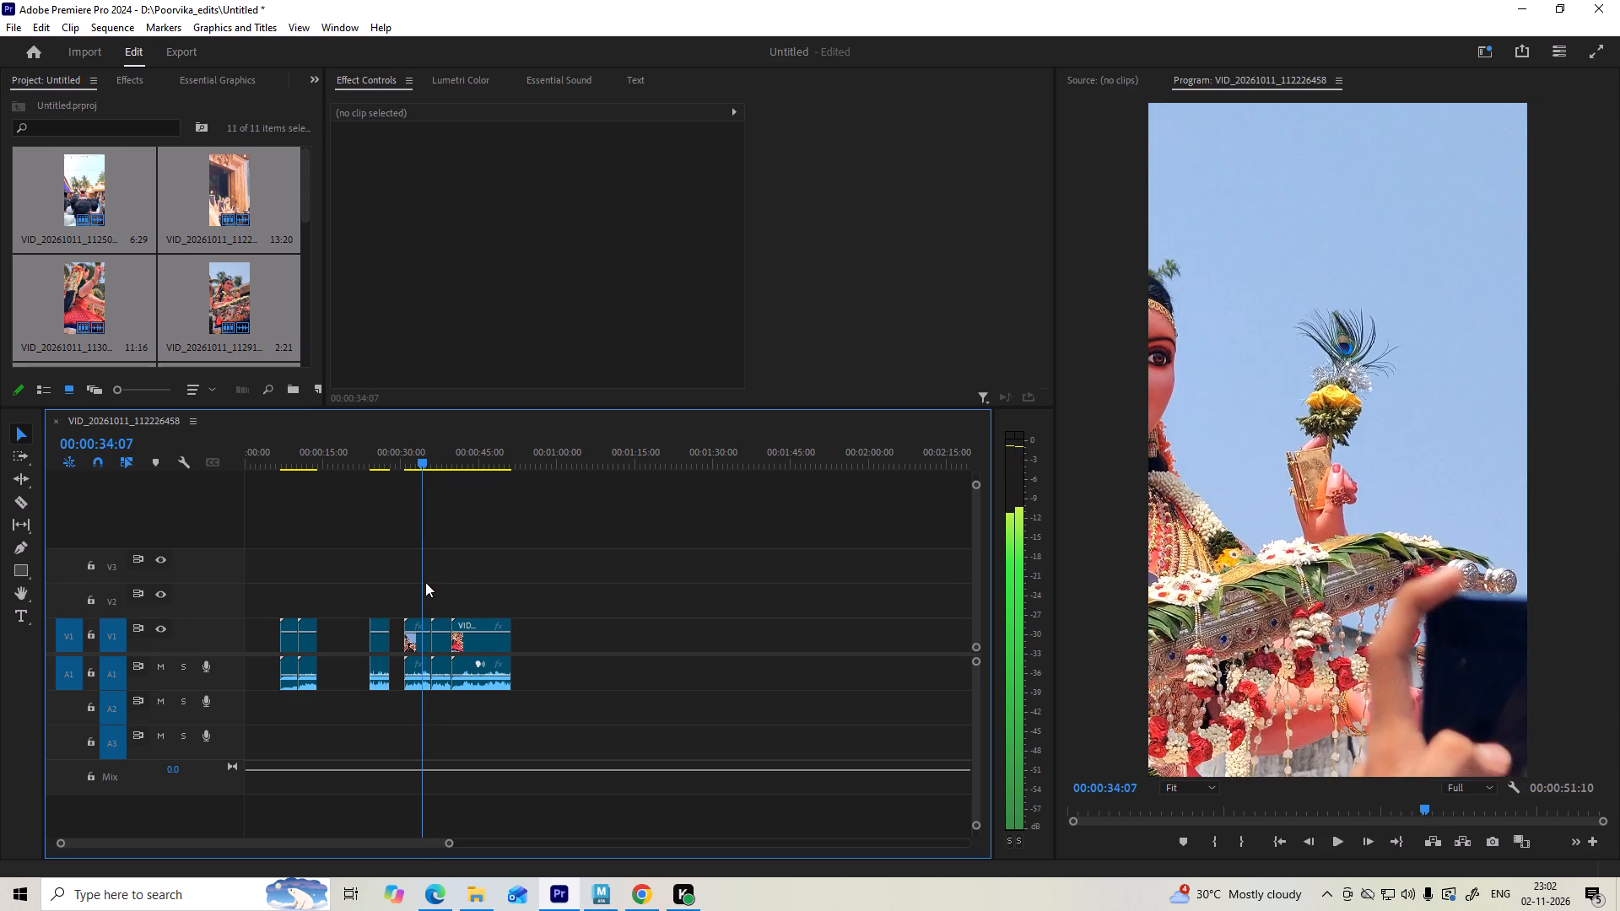
{"action": "left_click_drag", "start_coordinate": [425, 582], "coordinate": [414, 582]}
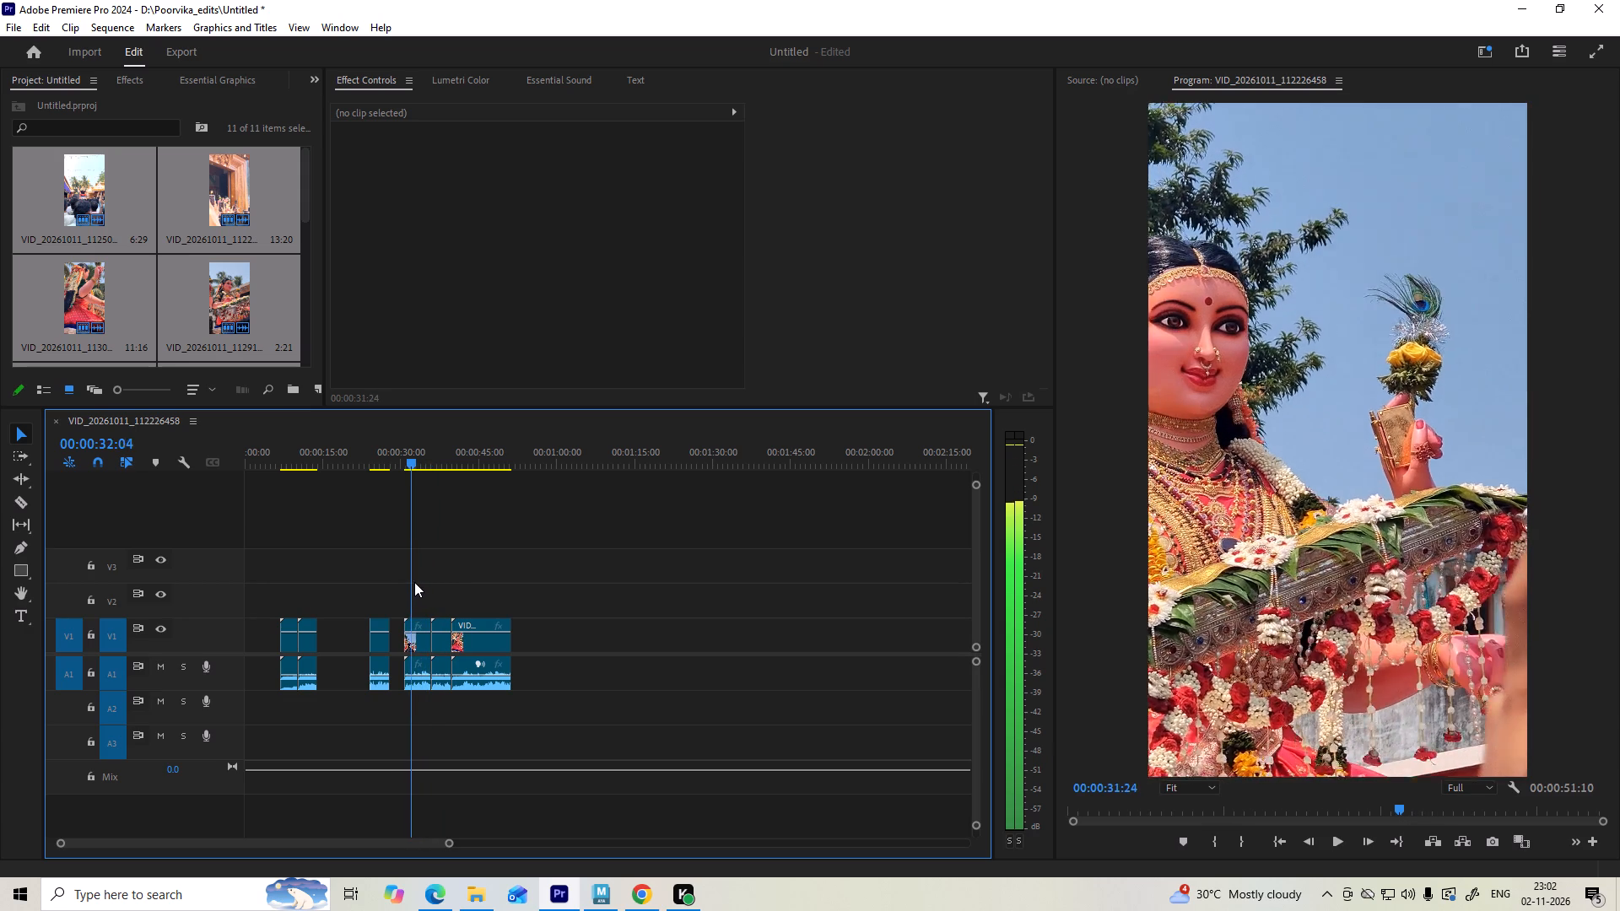
{"action": "left_click_drag", "start_coordinate": [414, 582], "coordinate": [425, 583]}
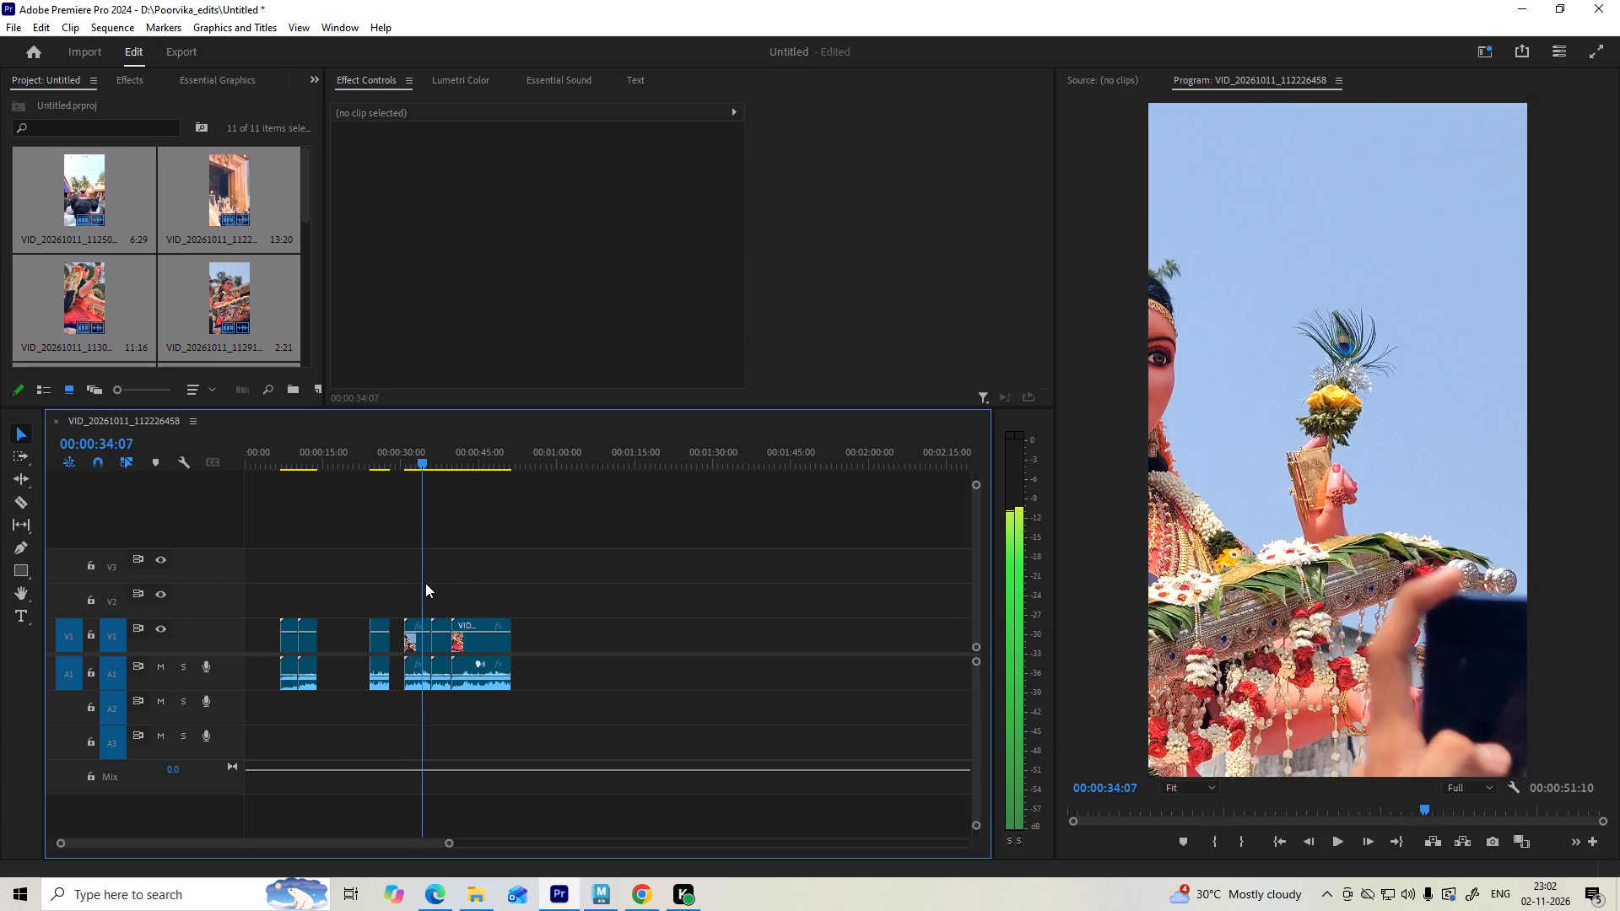
{"action": "left_click_drag", "start_coordinate": [425, 583], "coordinate": [422, 586]}
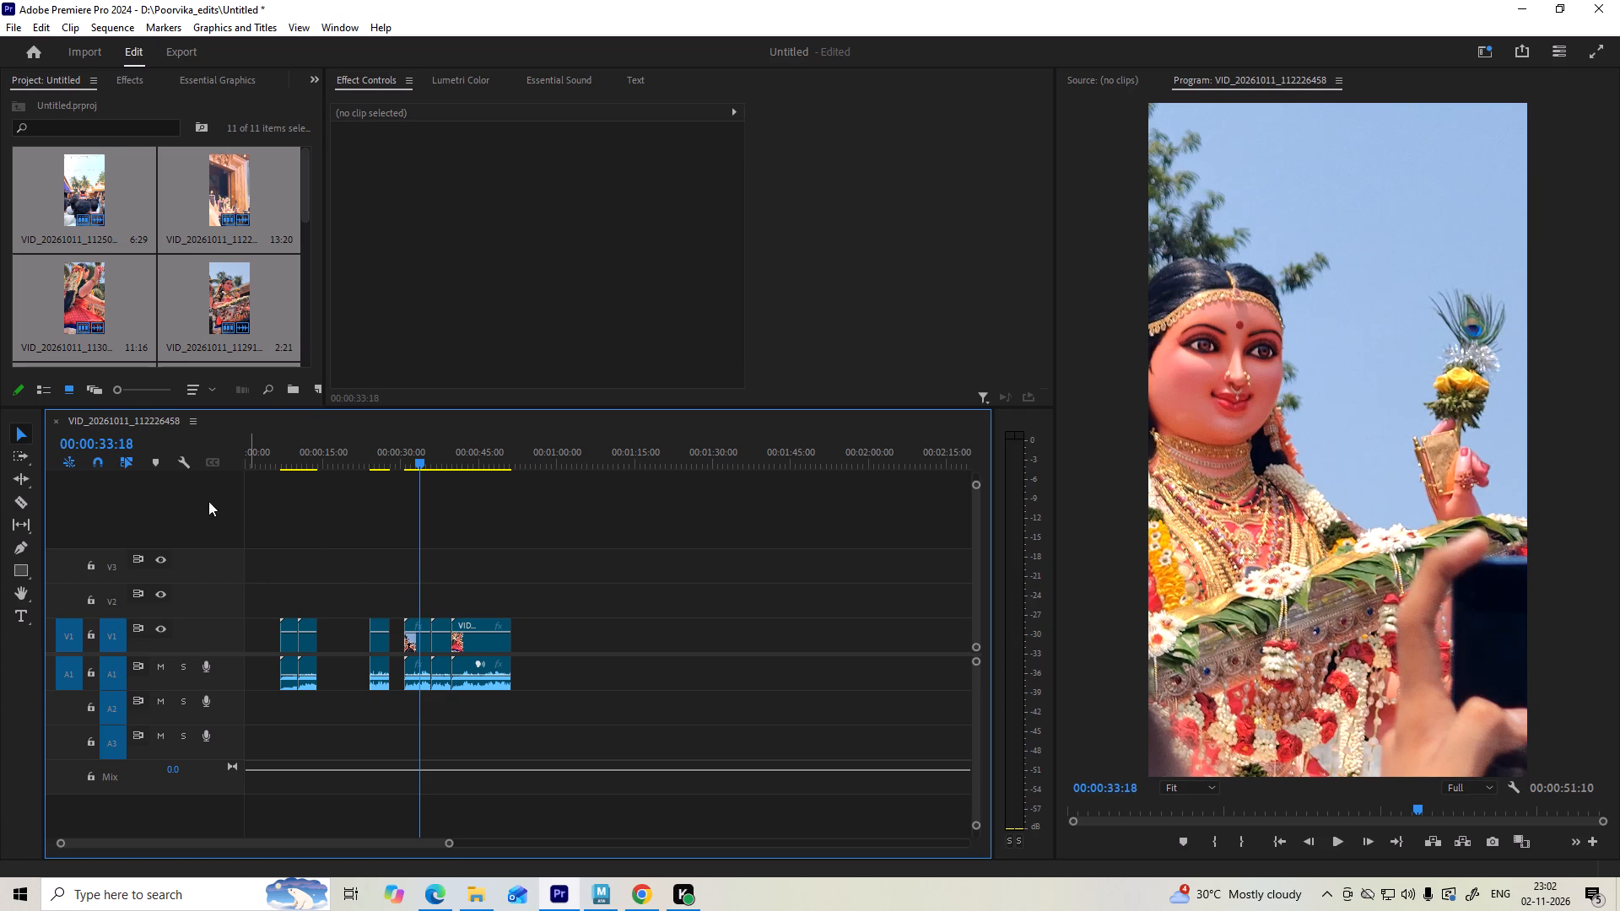
{"action": "left_click", "coordinate": [424, 646]}
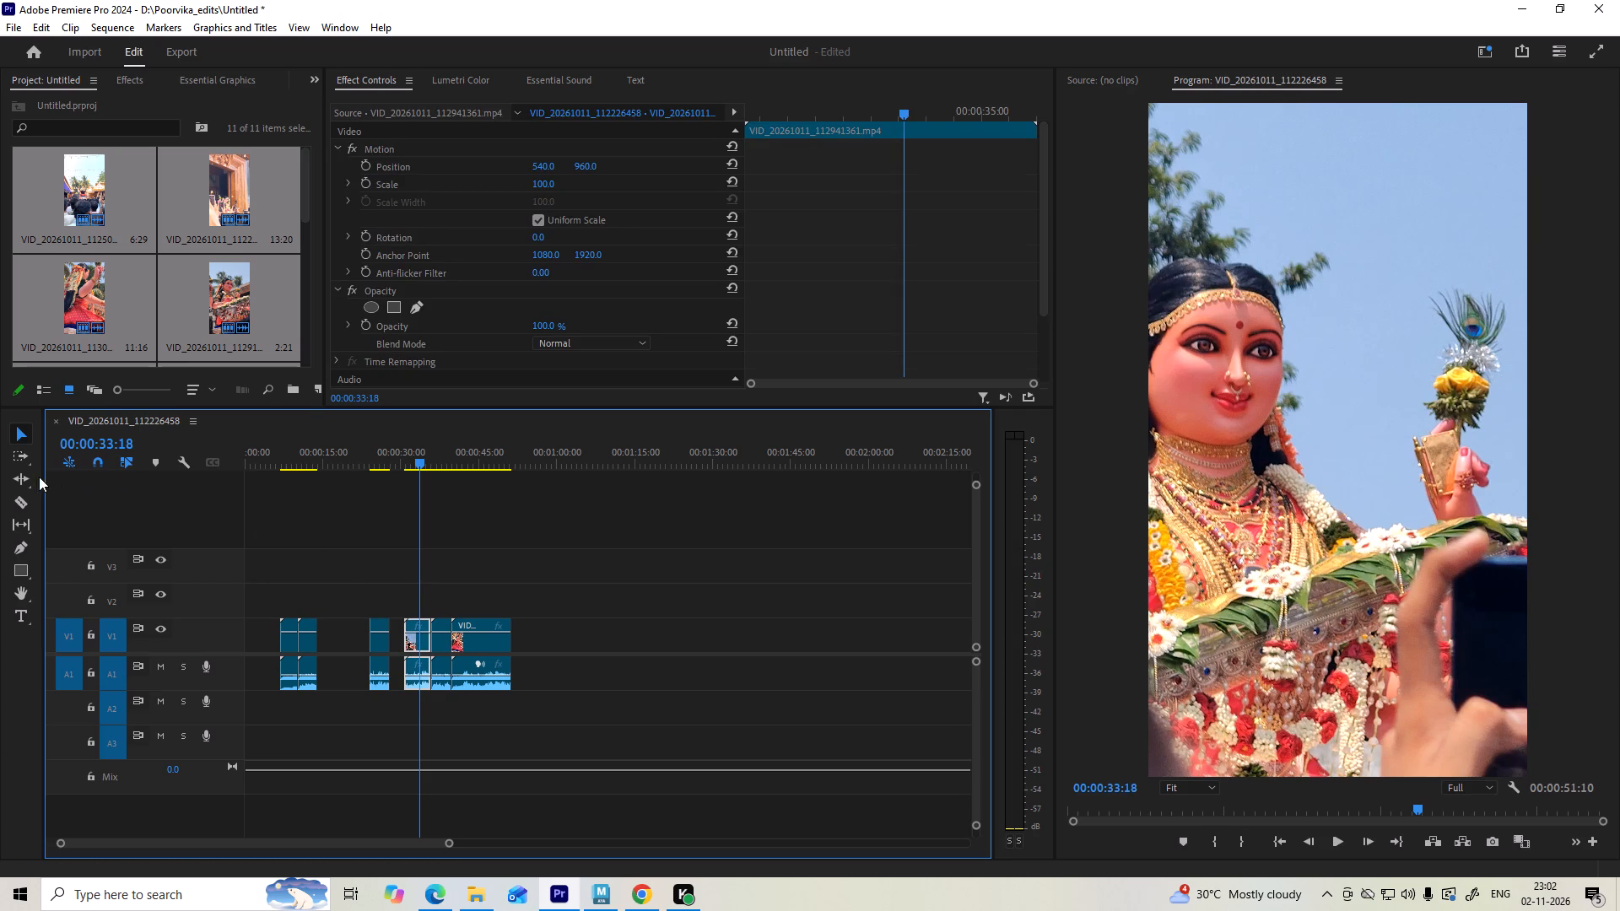
{"action": "left_click", "coordinate": [23, 498]}
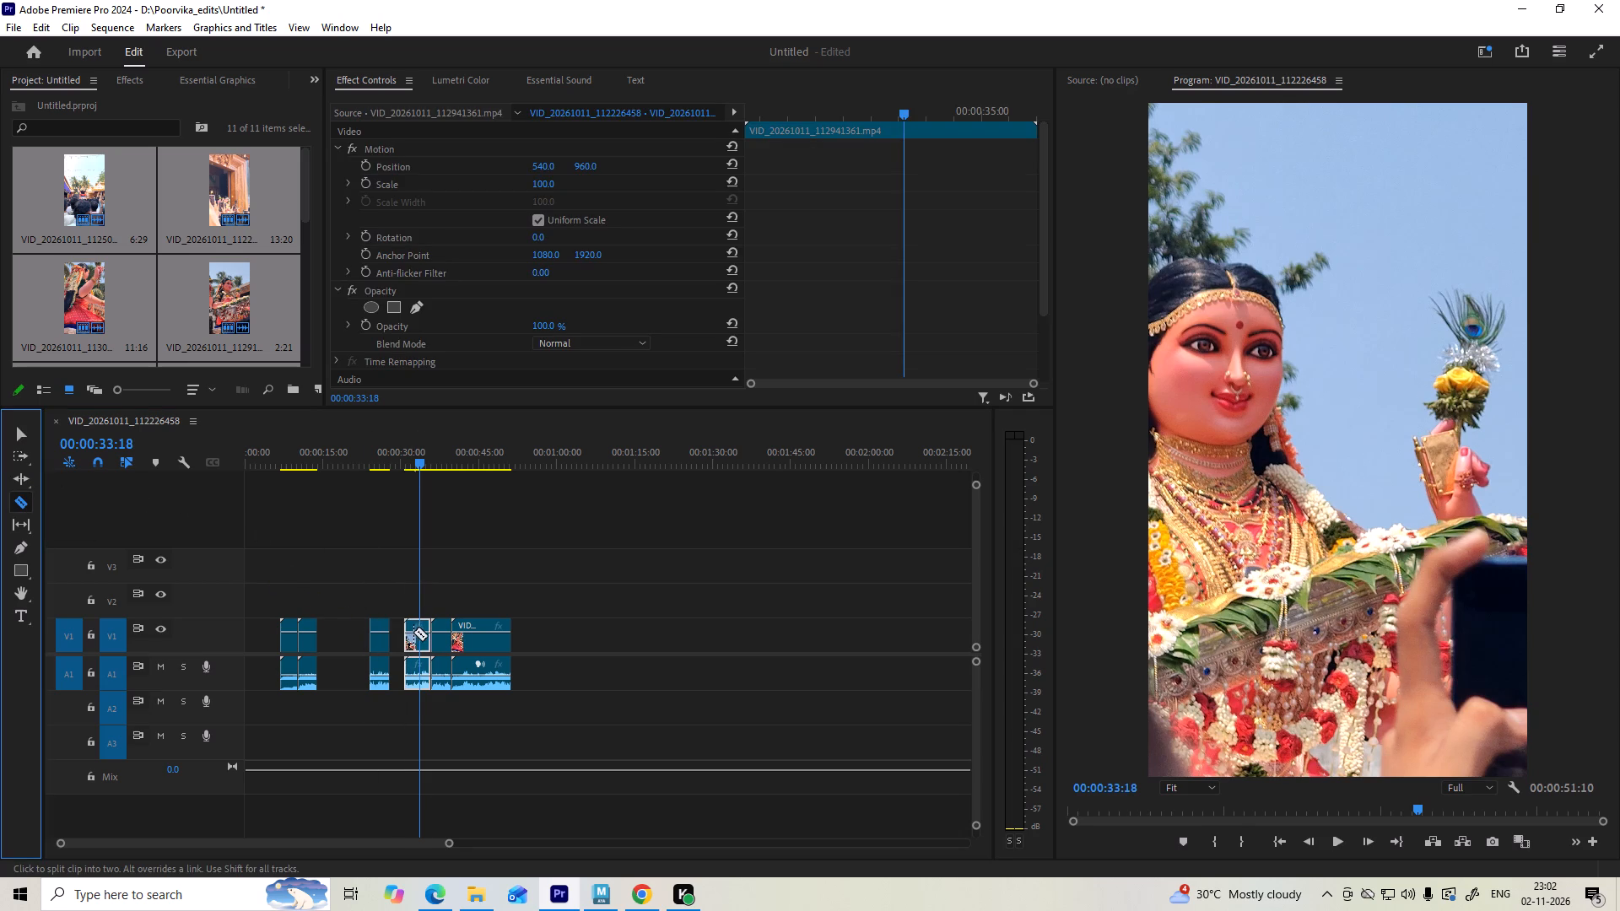
{"action": "left_click", "coordinate": [418, 630]}
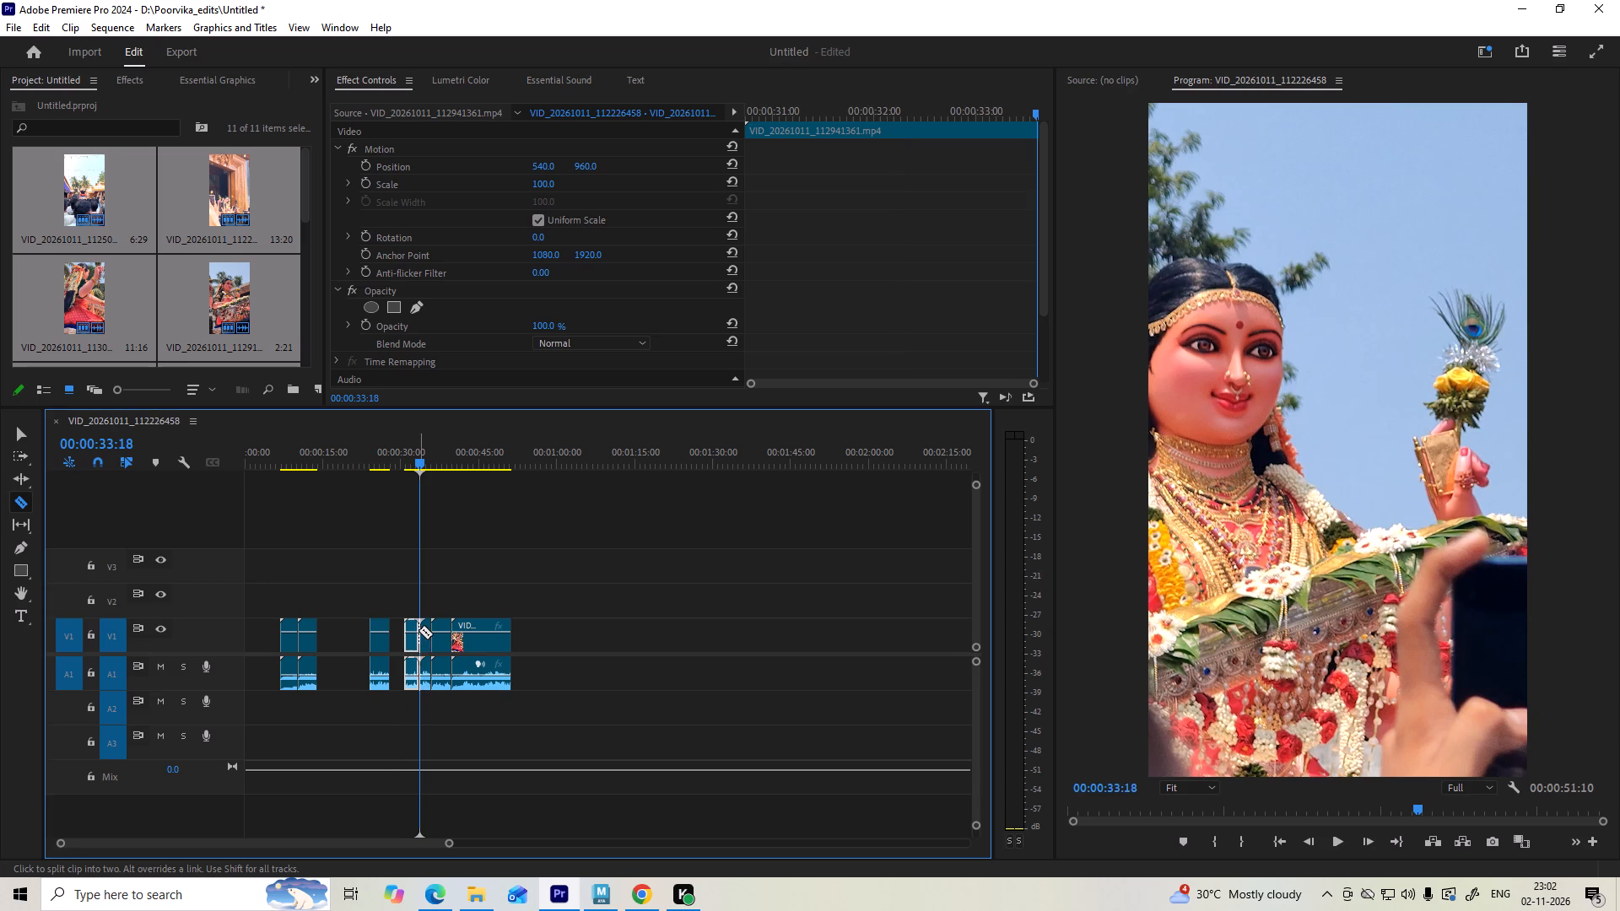
{"action": "key", "text": "Delete"}
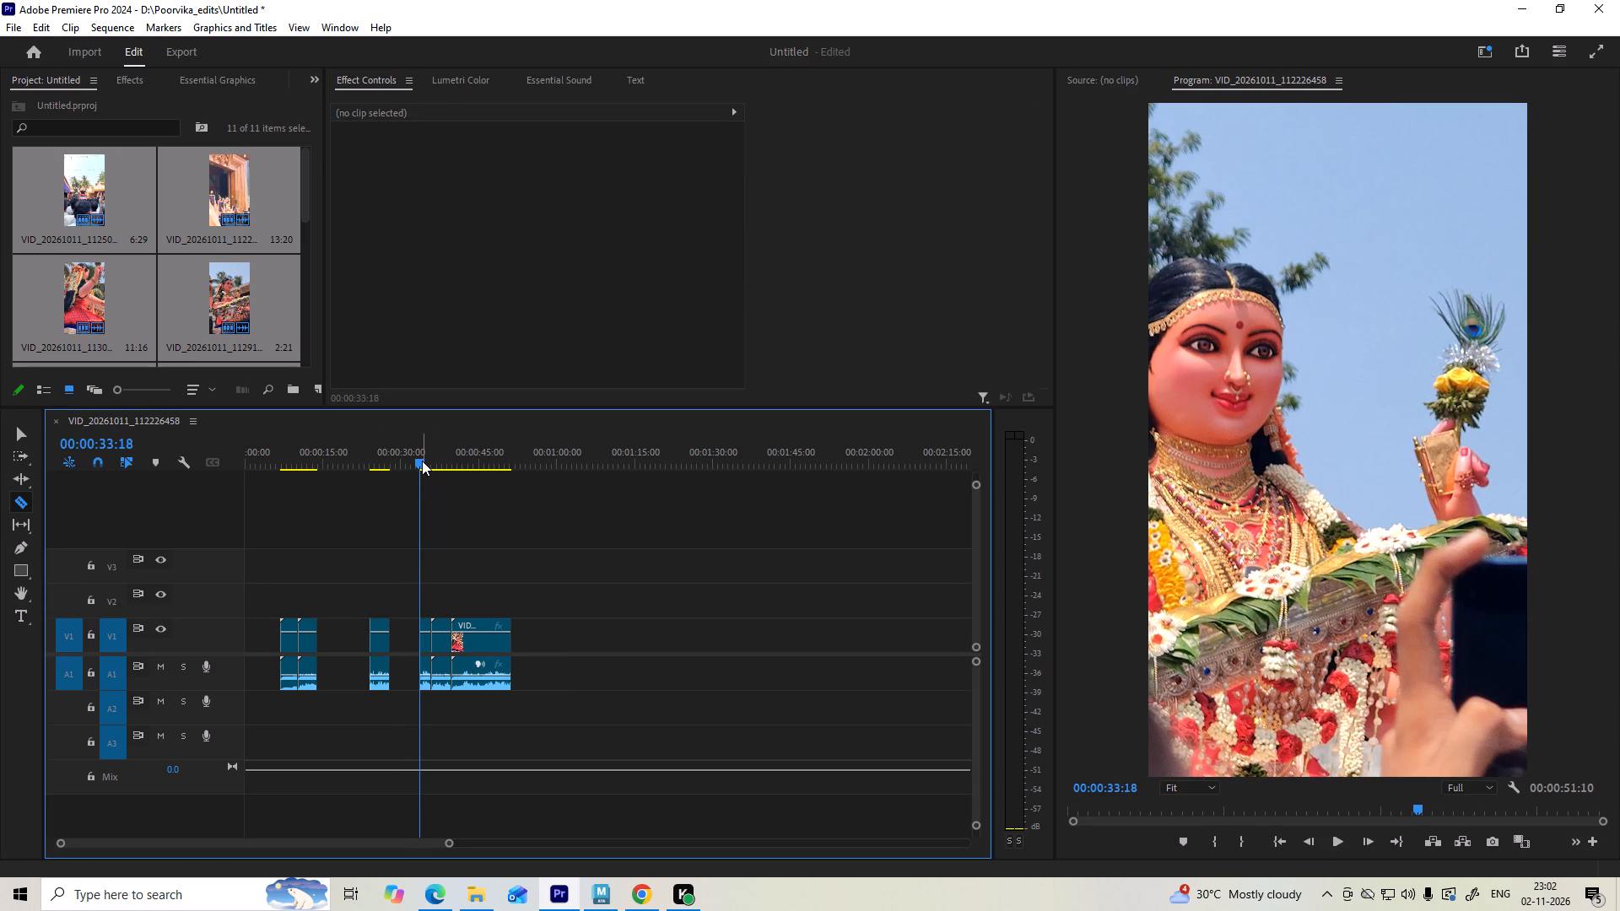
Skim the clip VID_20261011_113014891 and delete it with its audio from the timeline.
{"action": "left_click_drag", "start_coordinate": [422, 461], "coordinate": [435, 482]}
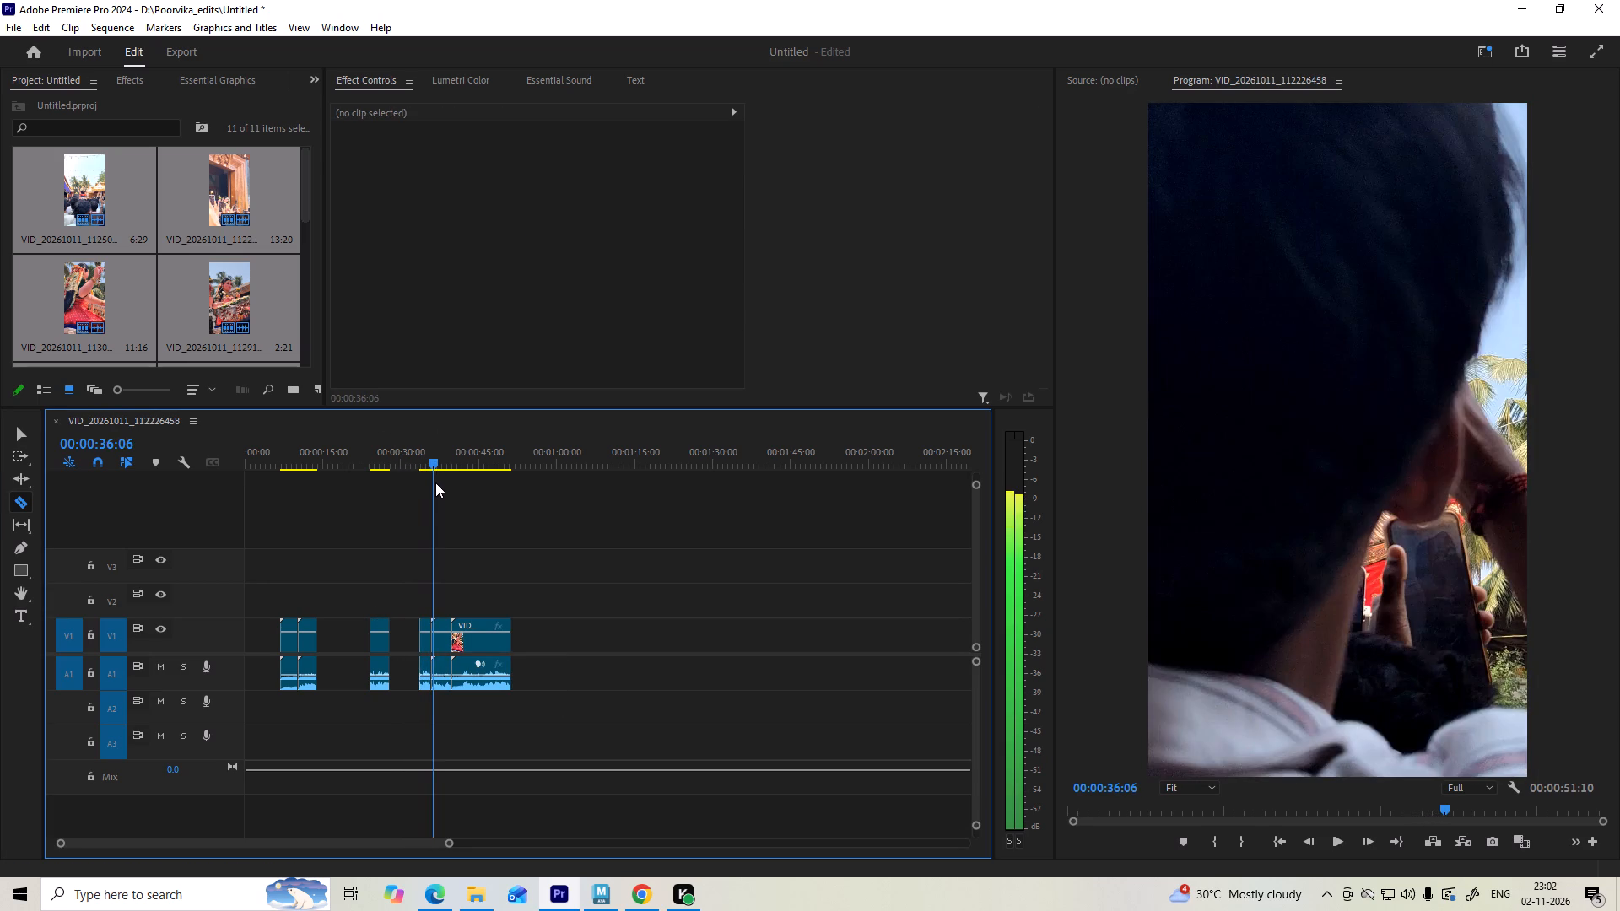
{"action": "left_click_drag", "start_coordinate": [435, 482], "coordinate": [444, 504]}
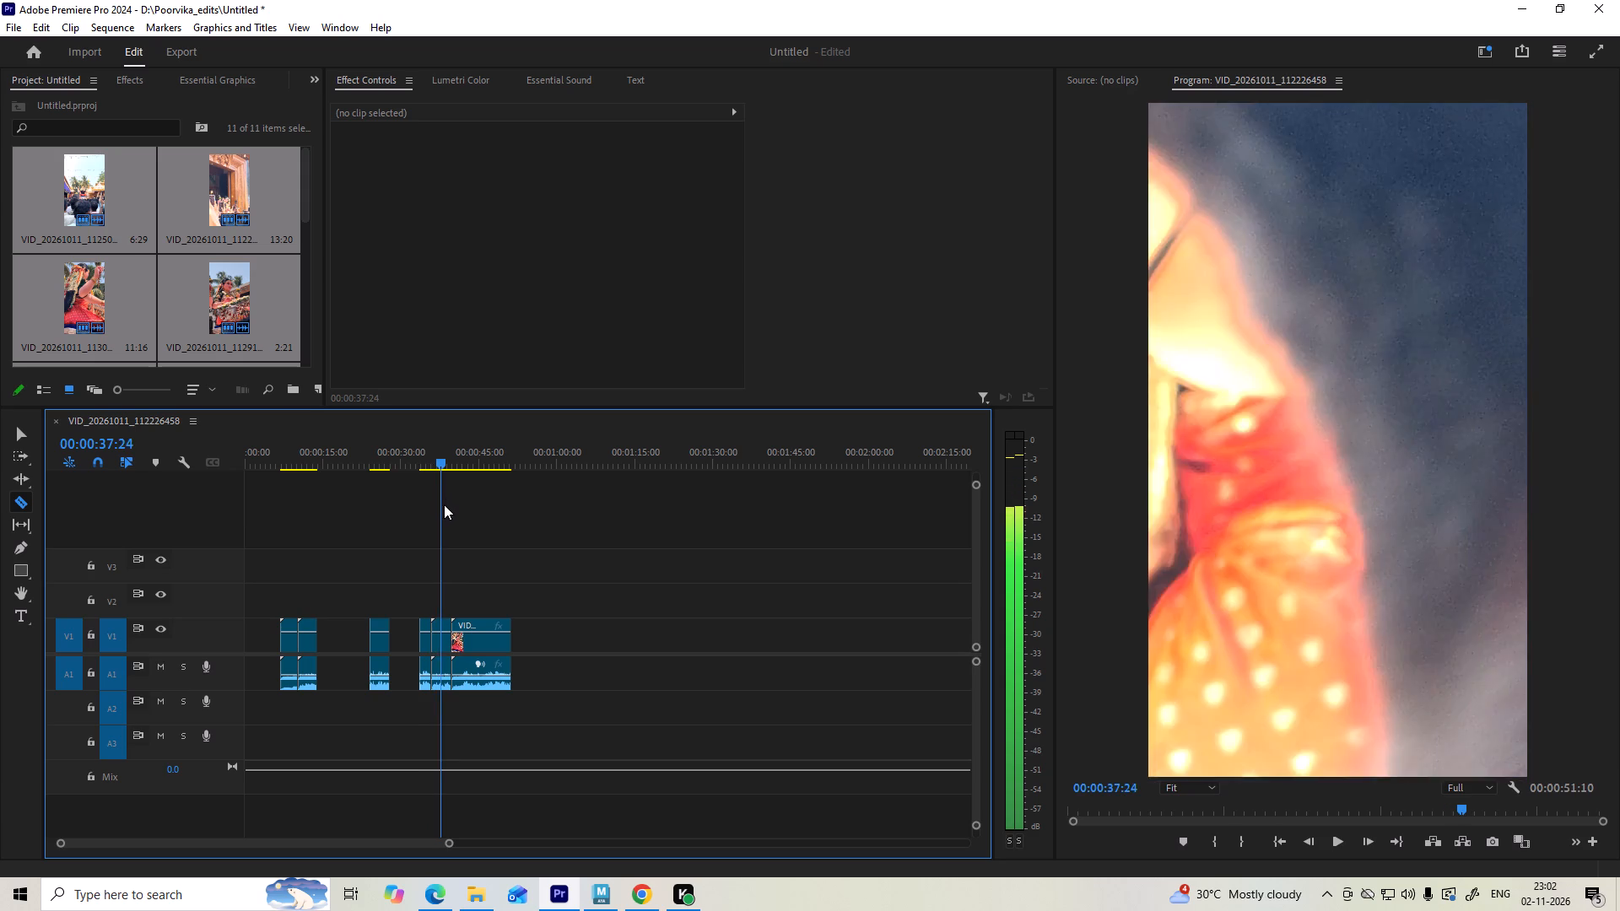
{"action": "left_click_drag", "start_coordinate": [444, 504], "coordinate": [450, 529]}
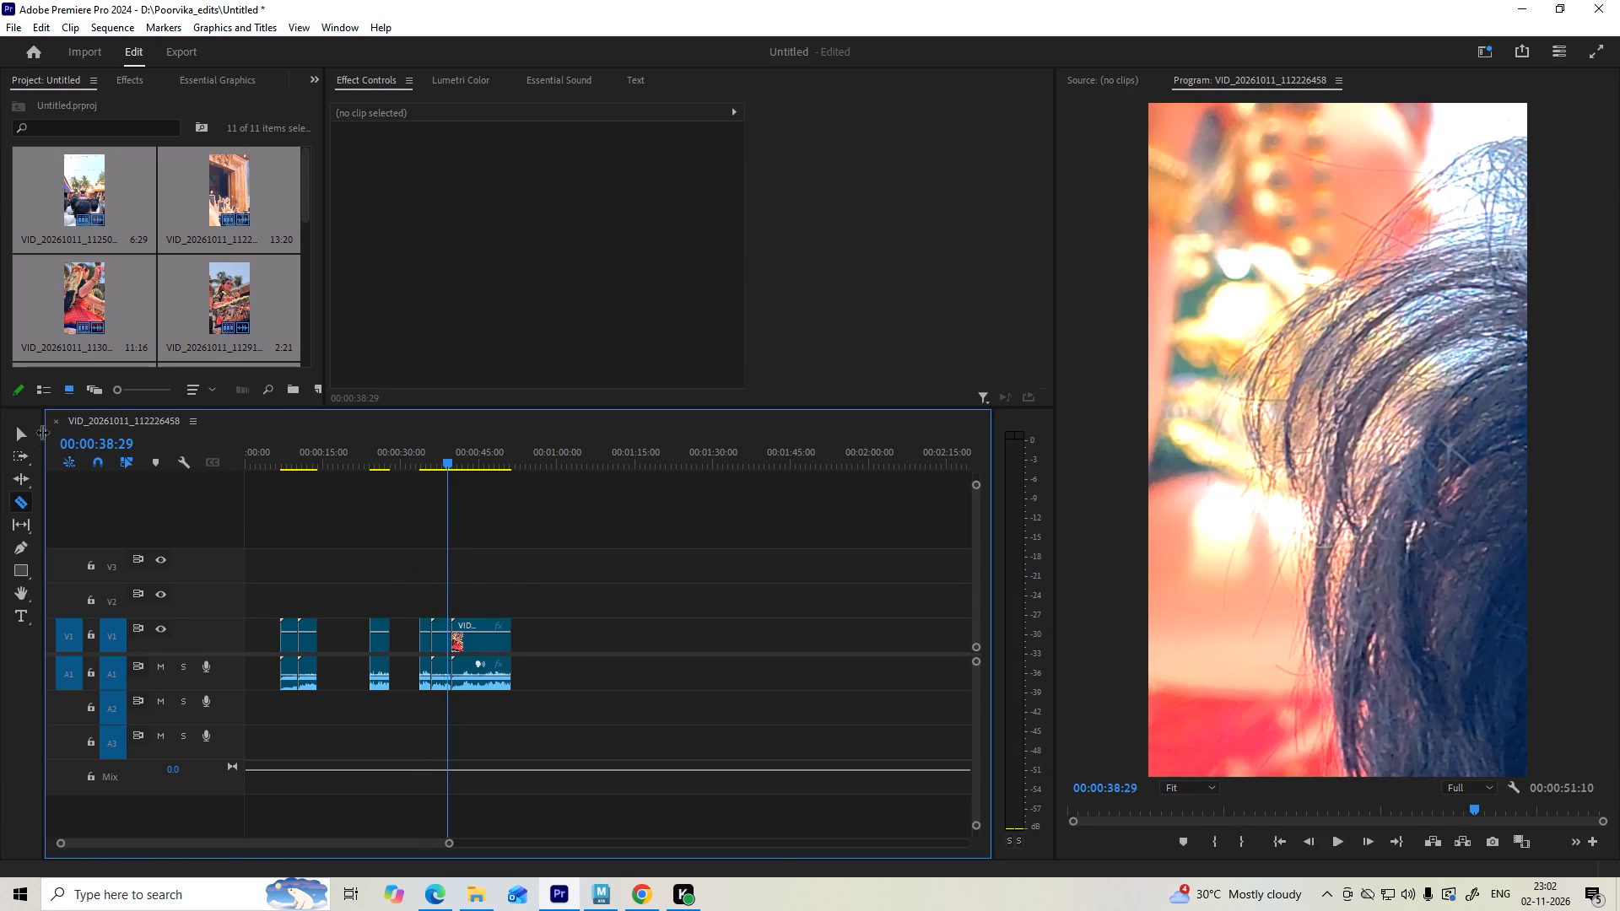
{"action": "left_click", "coordinate": [23, 432]}
{"action": "left_click", "coordinate": [443, 651]}
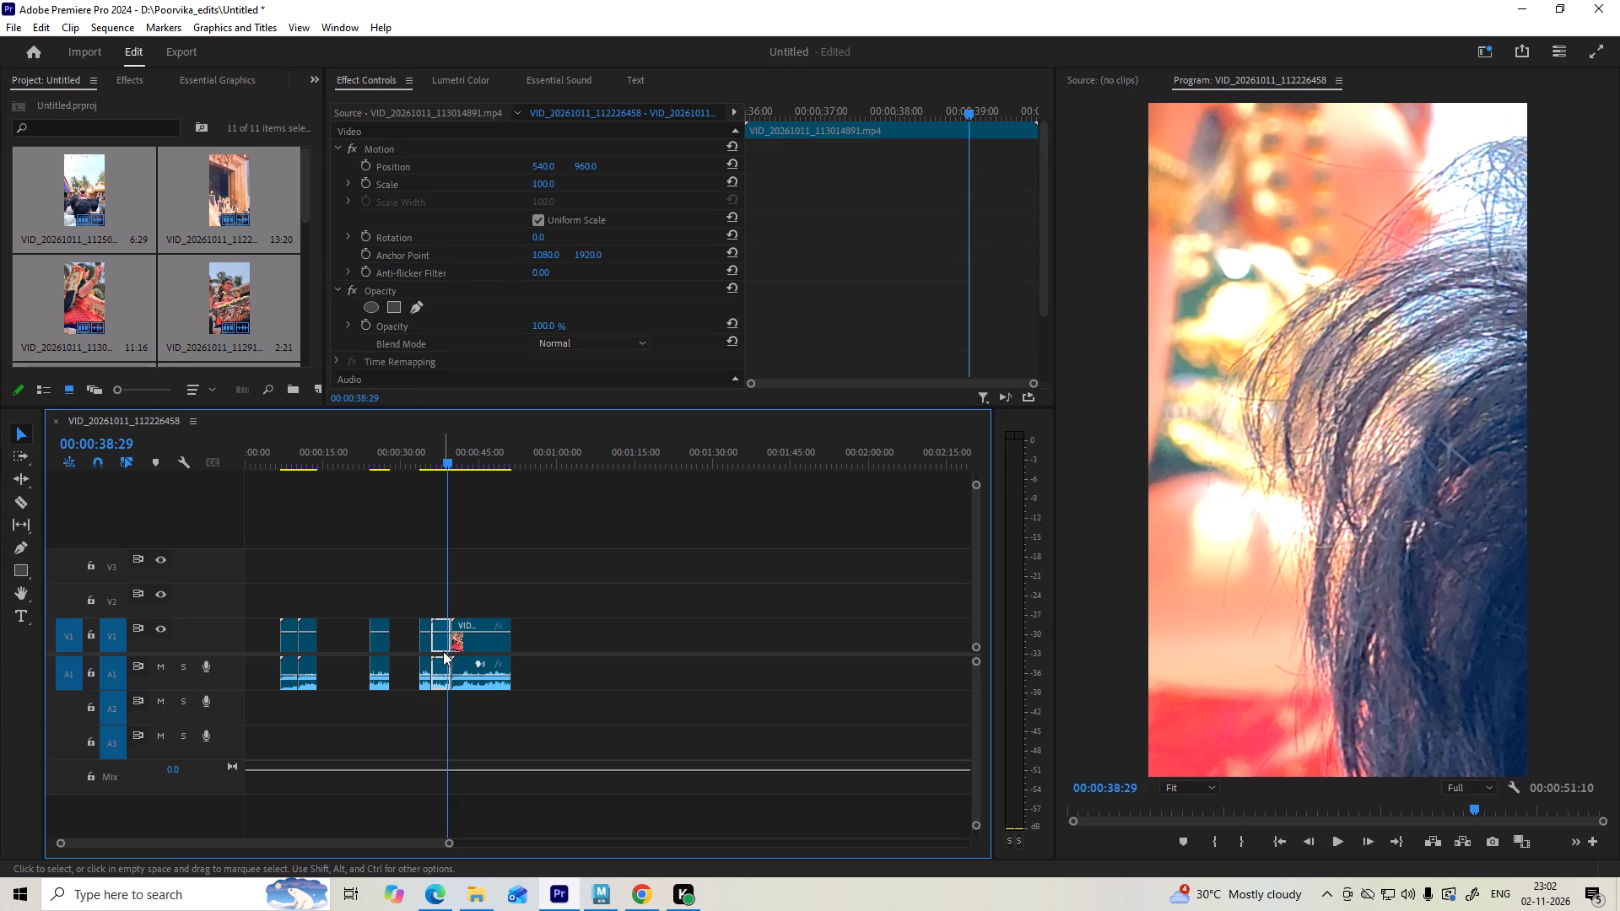
{"action": "key", "text": "Delete"}
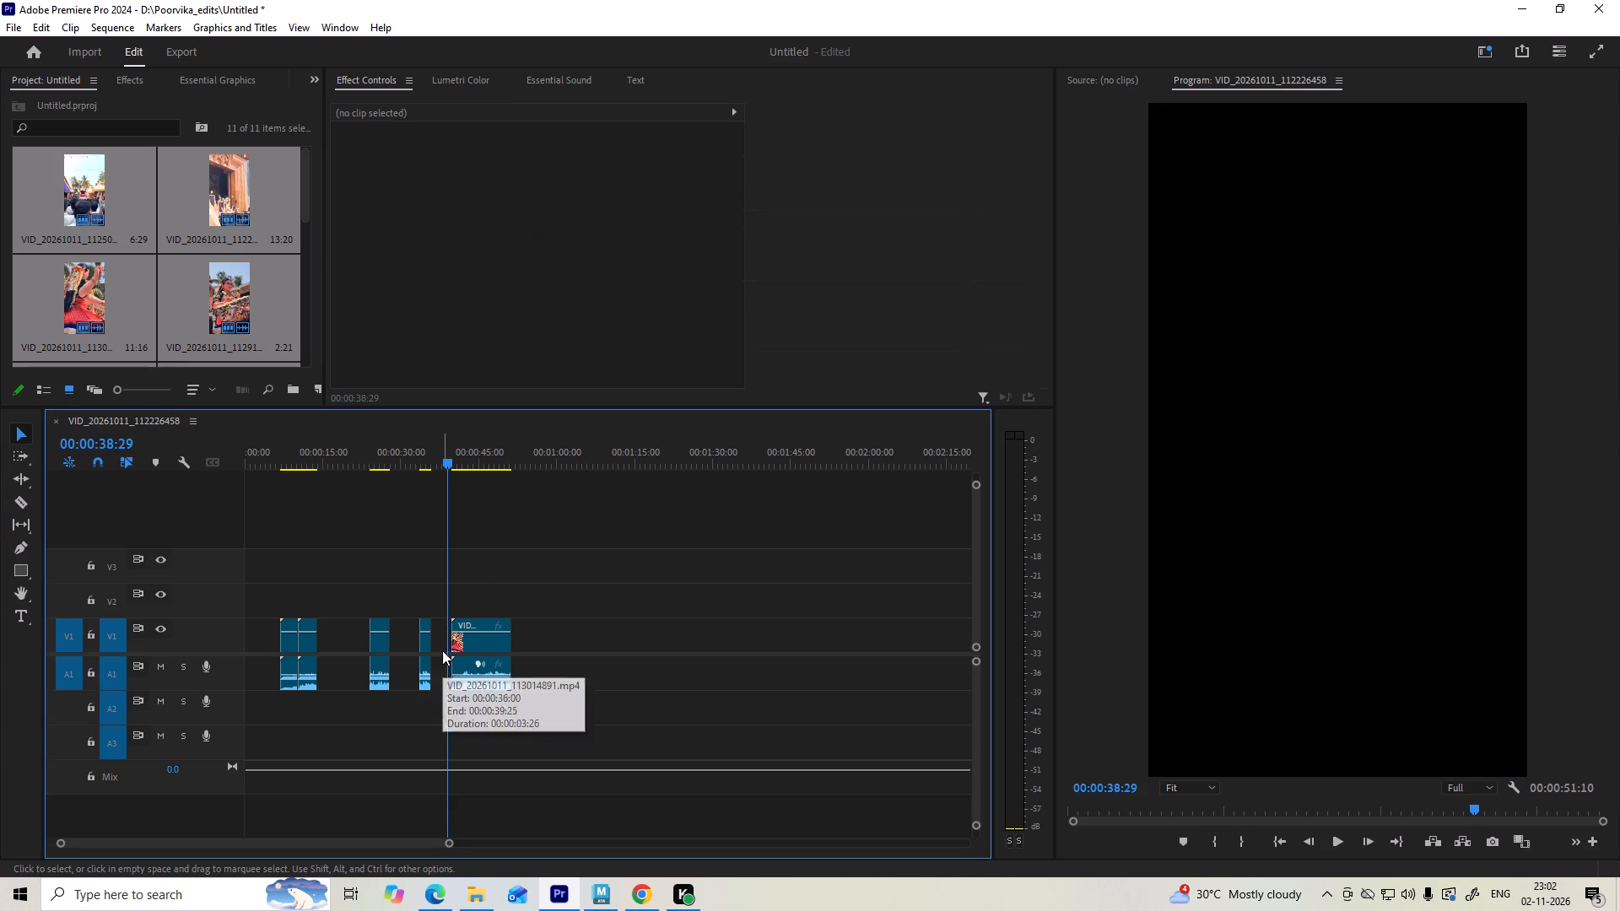
Skim the last clip on the timeline and split it with its audio at 00:00:44:24.
{"action": "left_click_drag", "start_coordinate": [441, 460], "coordinate": [459, 477]}
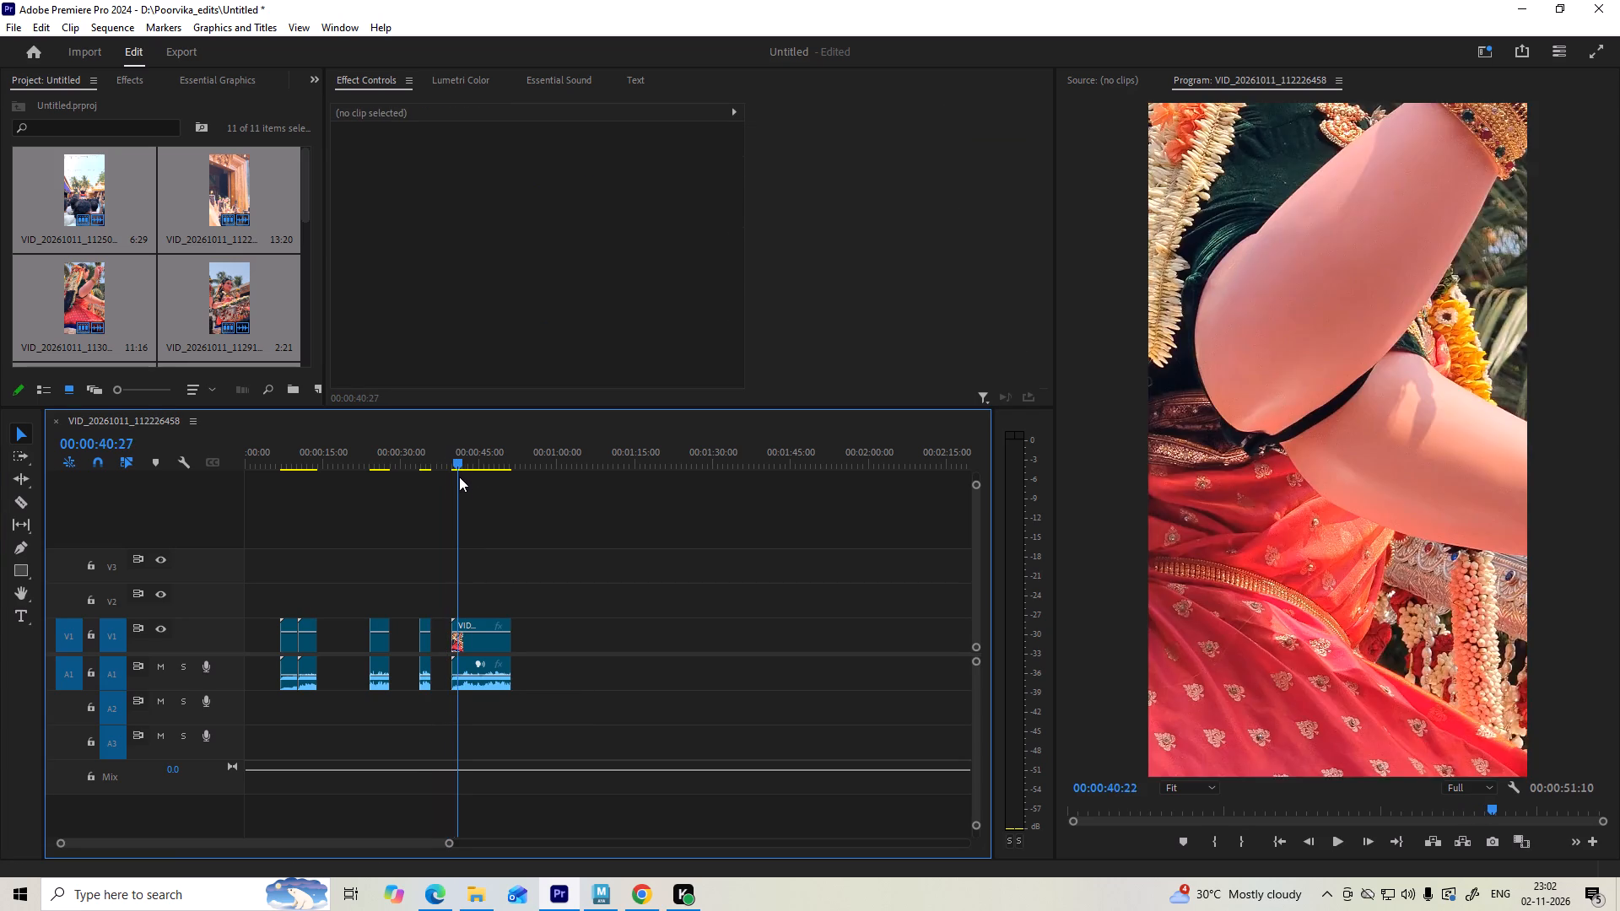
{"action": "left_click_drag", "start_coordinate": [459, 477], "coordinate": [479, 503]}
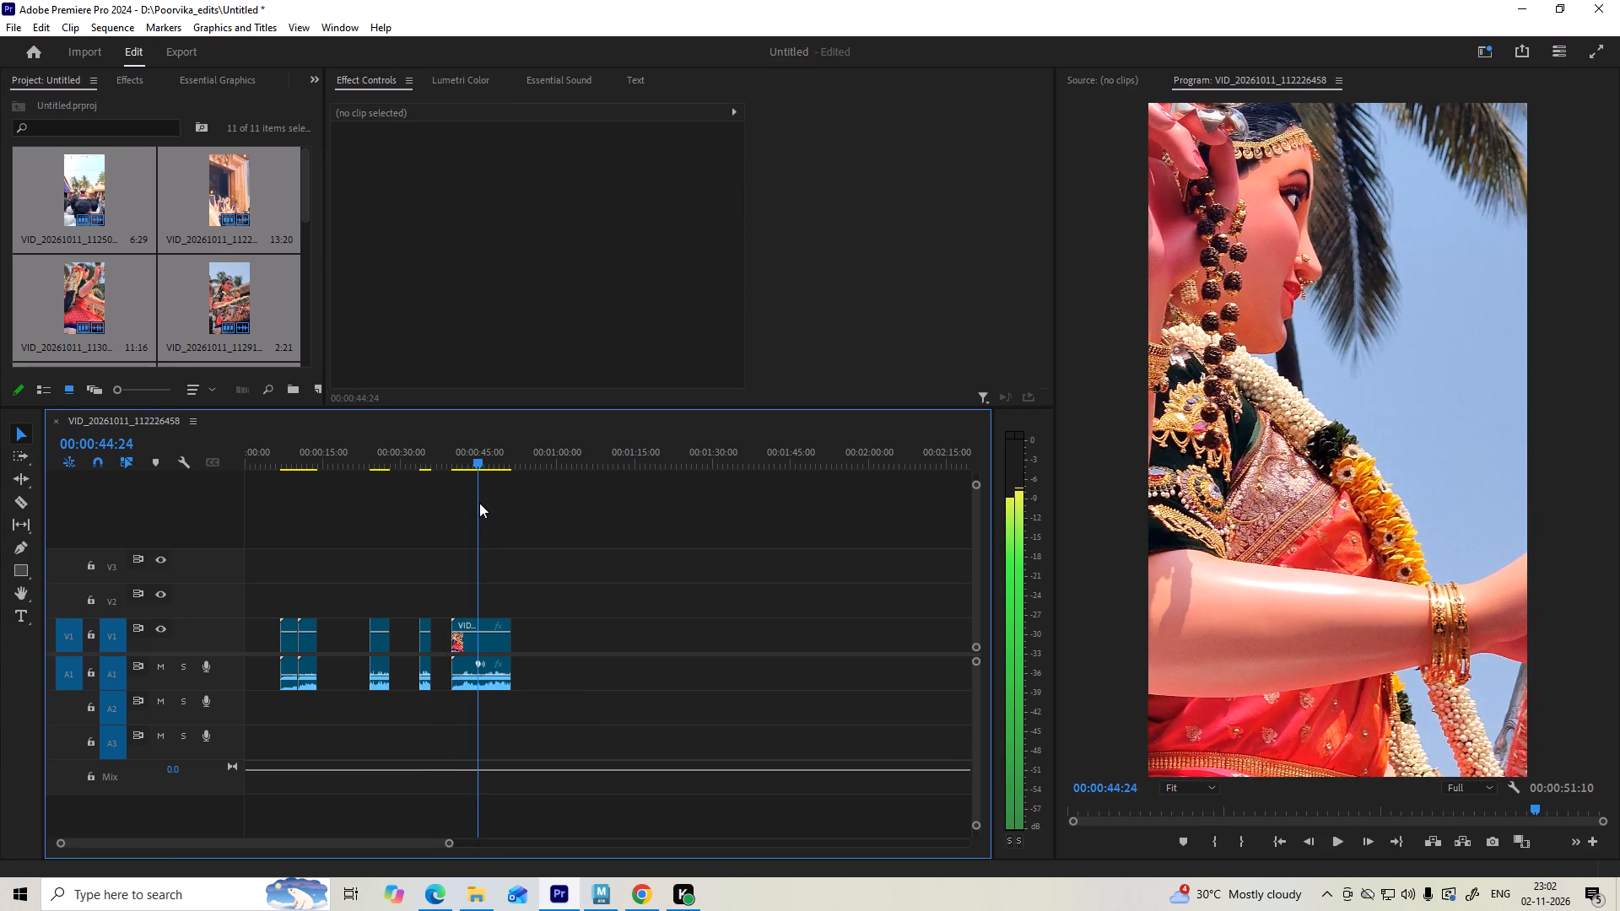
{"action": "left_click_drag", "start_coordinate": [479, 503], "coordinate": [479, 509]}
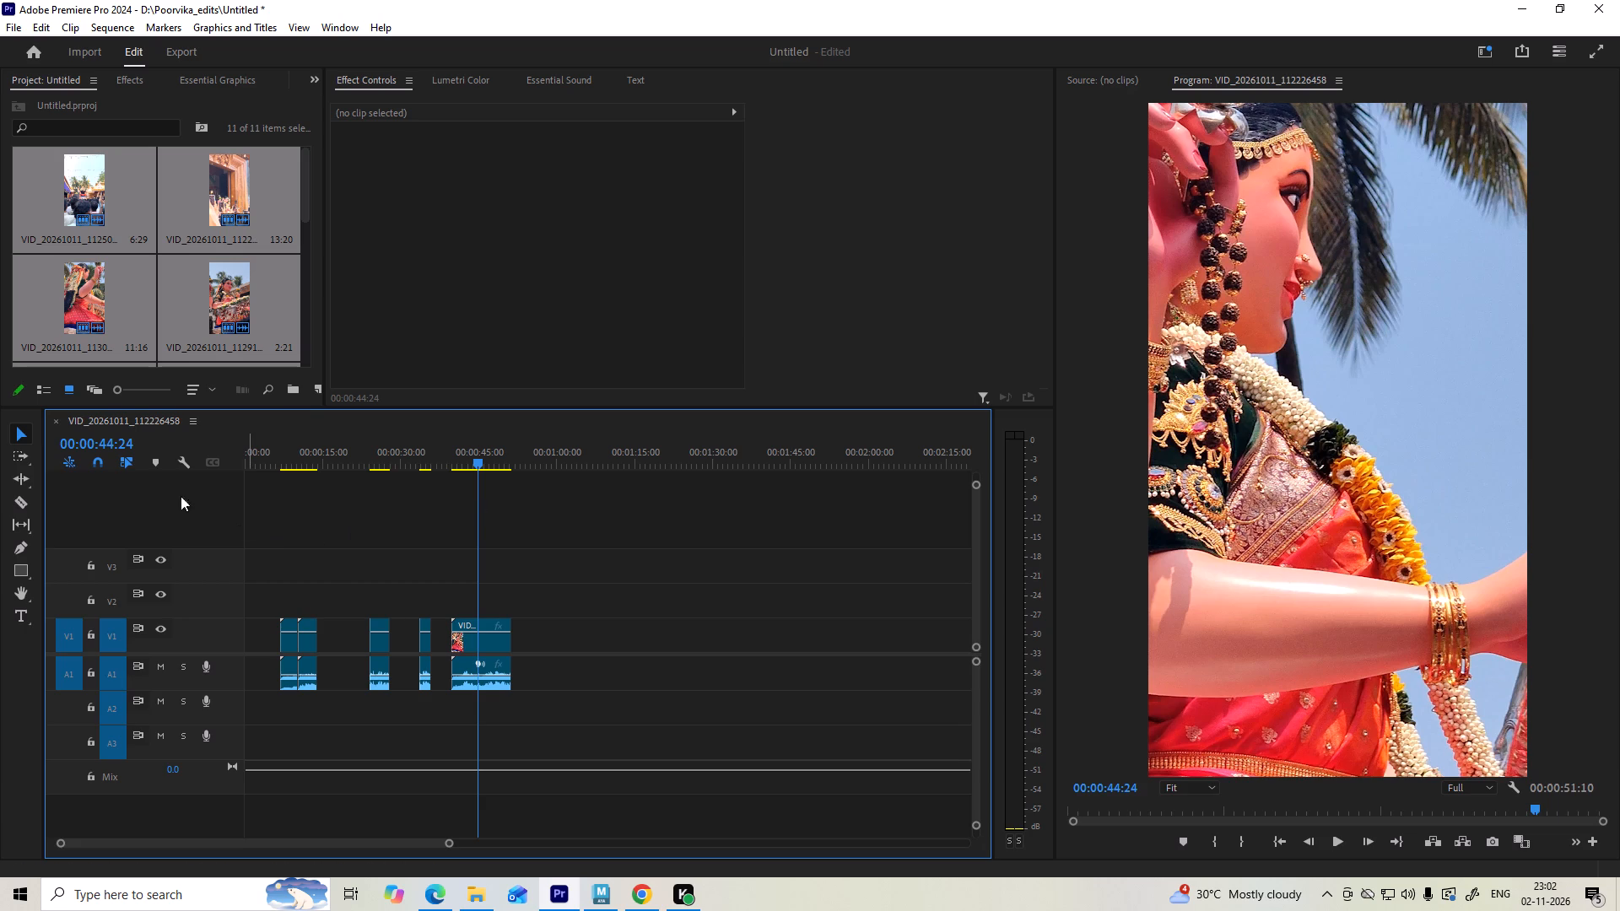
{"action": "left_click", "coordinate": [11, 500]}
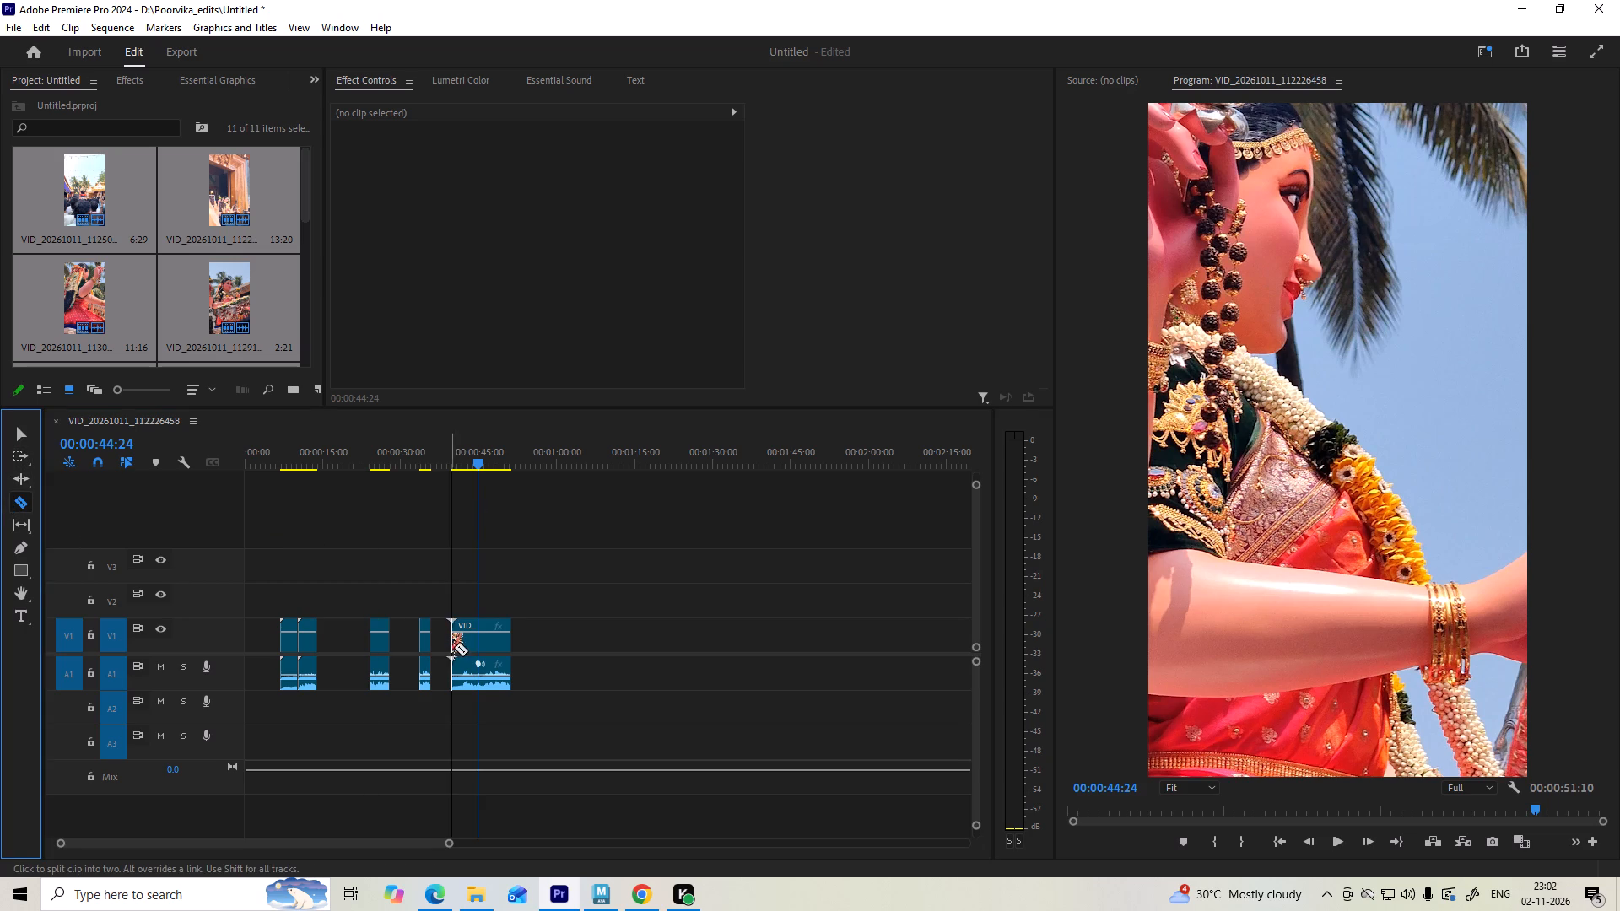
{"action": "left_click", "coordinate": [479, 639]}
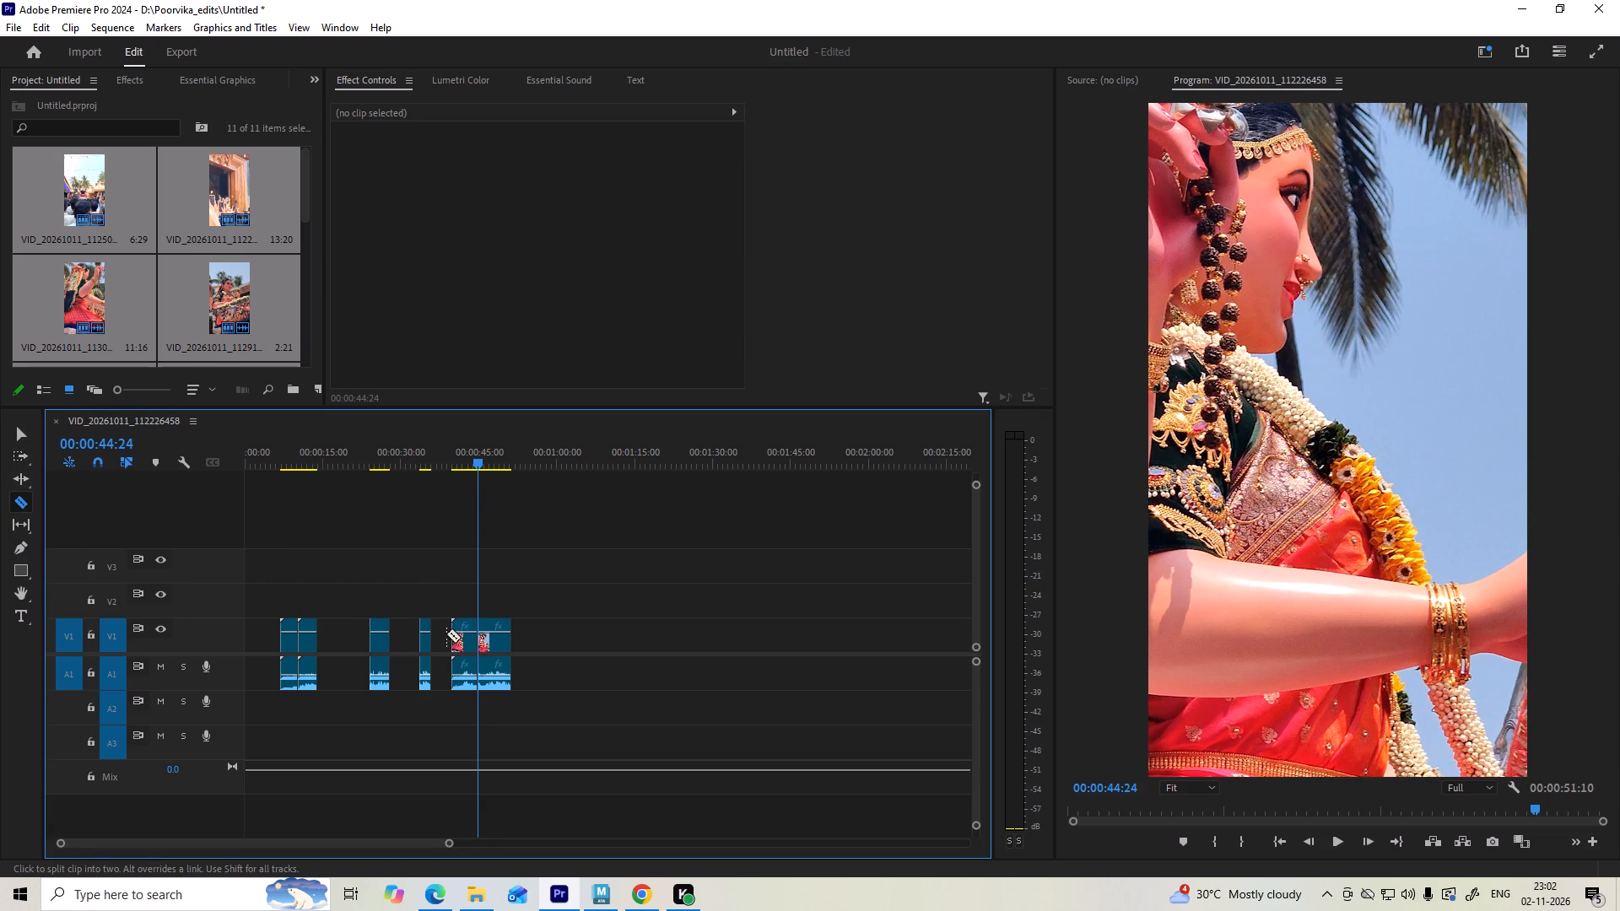
Move the remaining clips with their audio to the start of the sequence, placing them end to end on V1 and A1 without gaps.
{"action": "left_click", "coordinate": [16, 430]}
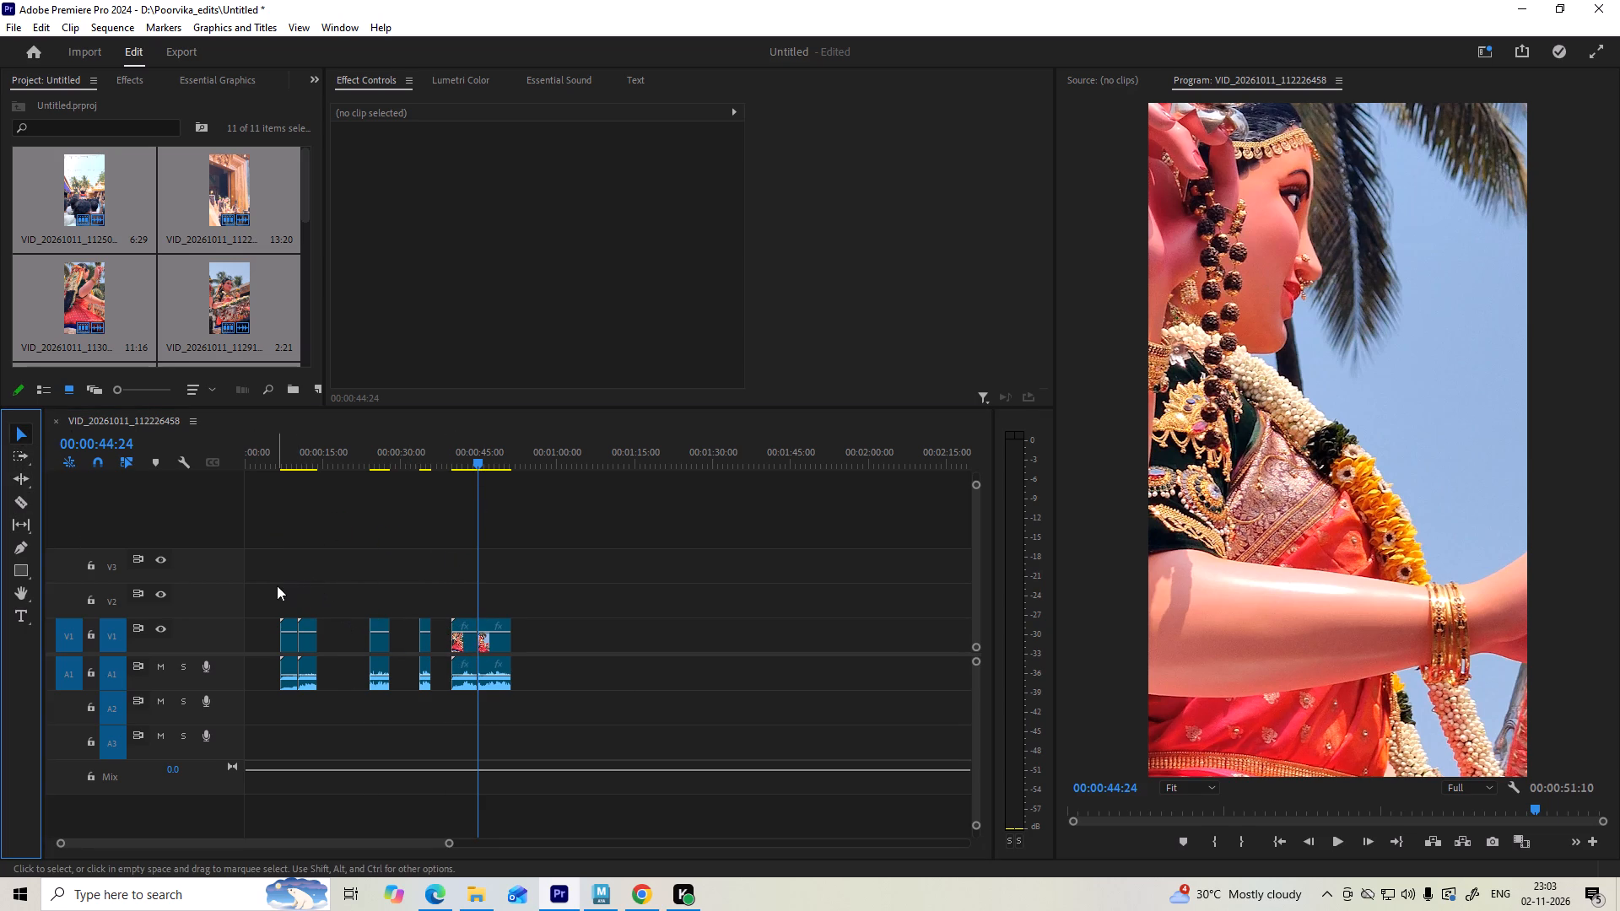
{"action": "left_click_drag", "start_coordinate": [277, 585], "coordinate": [332, 666]}
{"action": "left_click_drag", "start_coordinate": [307, 639], "coordinate": [267, 628]}
{"action": "left_click_drag", "start_coordinate": [342, 593], "coordinate": [539, 761]}
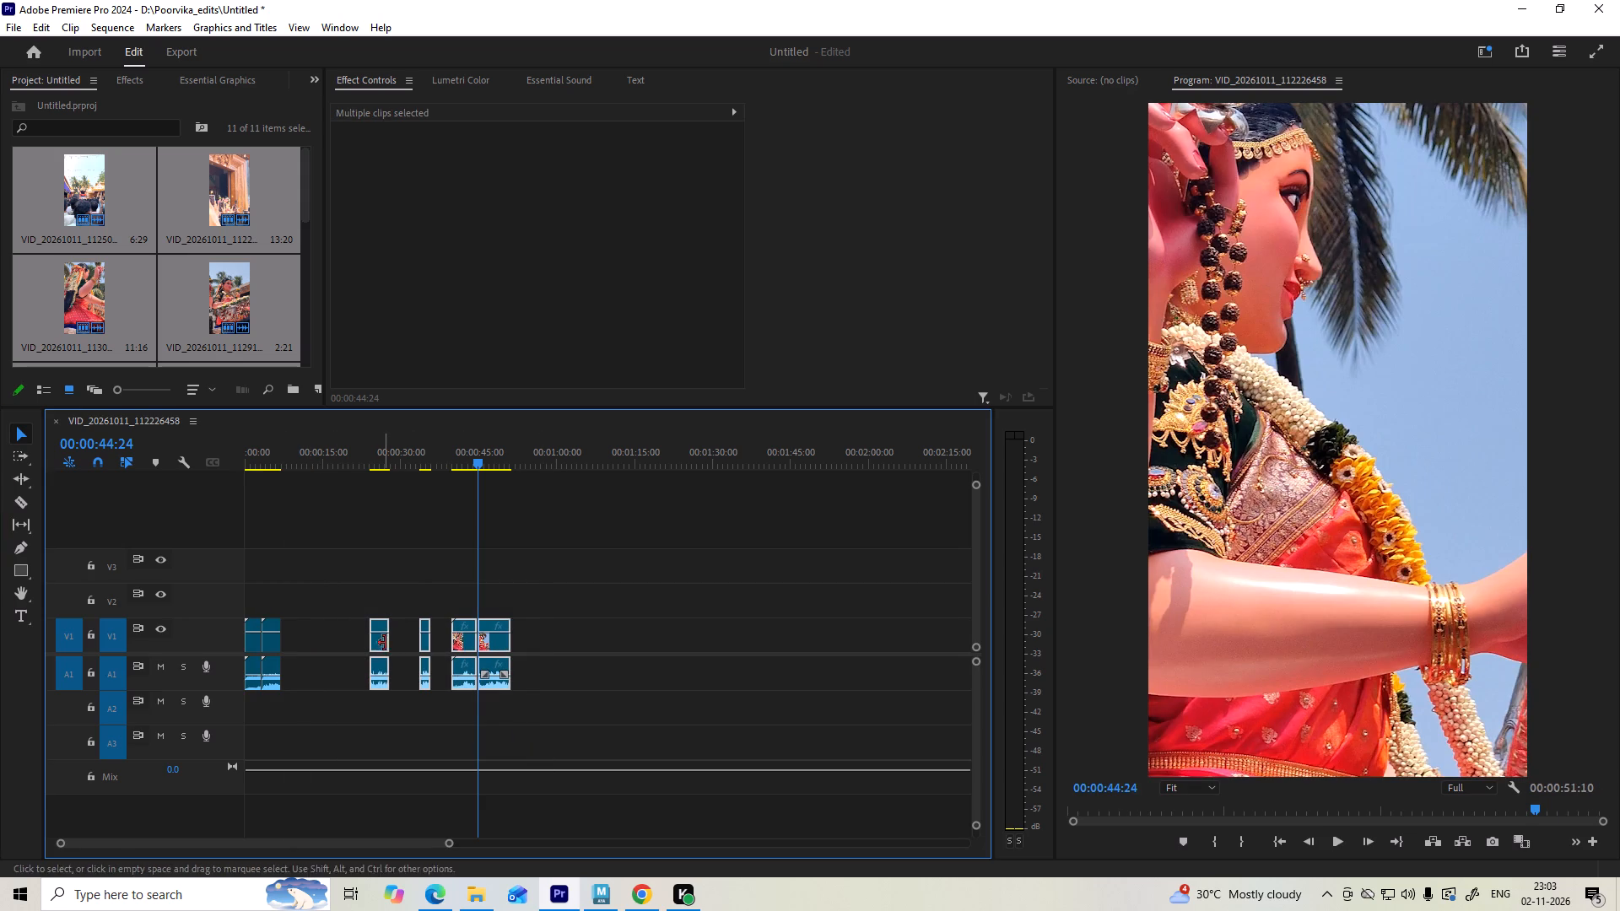
{"action": "left_click", "coordinate": [407, 579]}
{"action": "left_click_drag", "start_coordinate": [356, 590], "coordinate": [391, 706]}
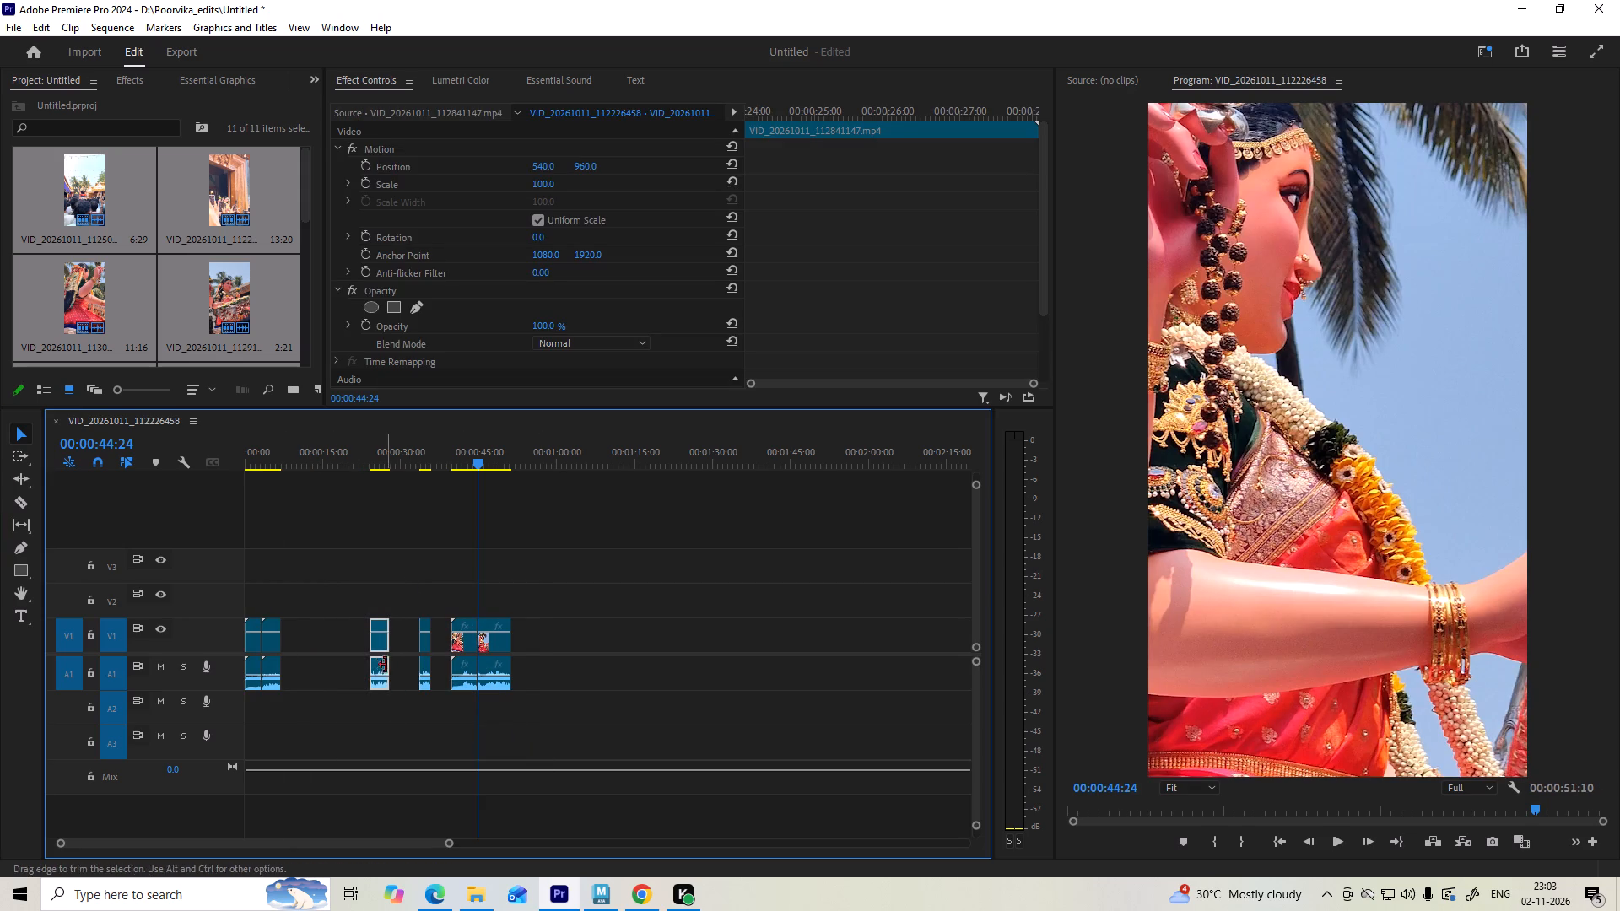
{"action": "left_click_drag", "start_coordinate": [382, 646], "coordinate": [306, 633]}
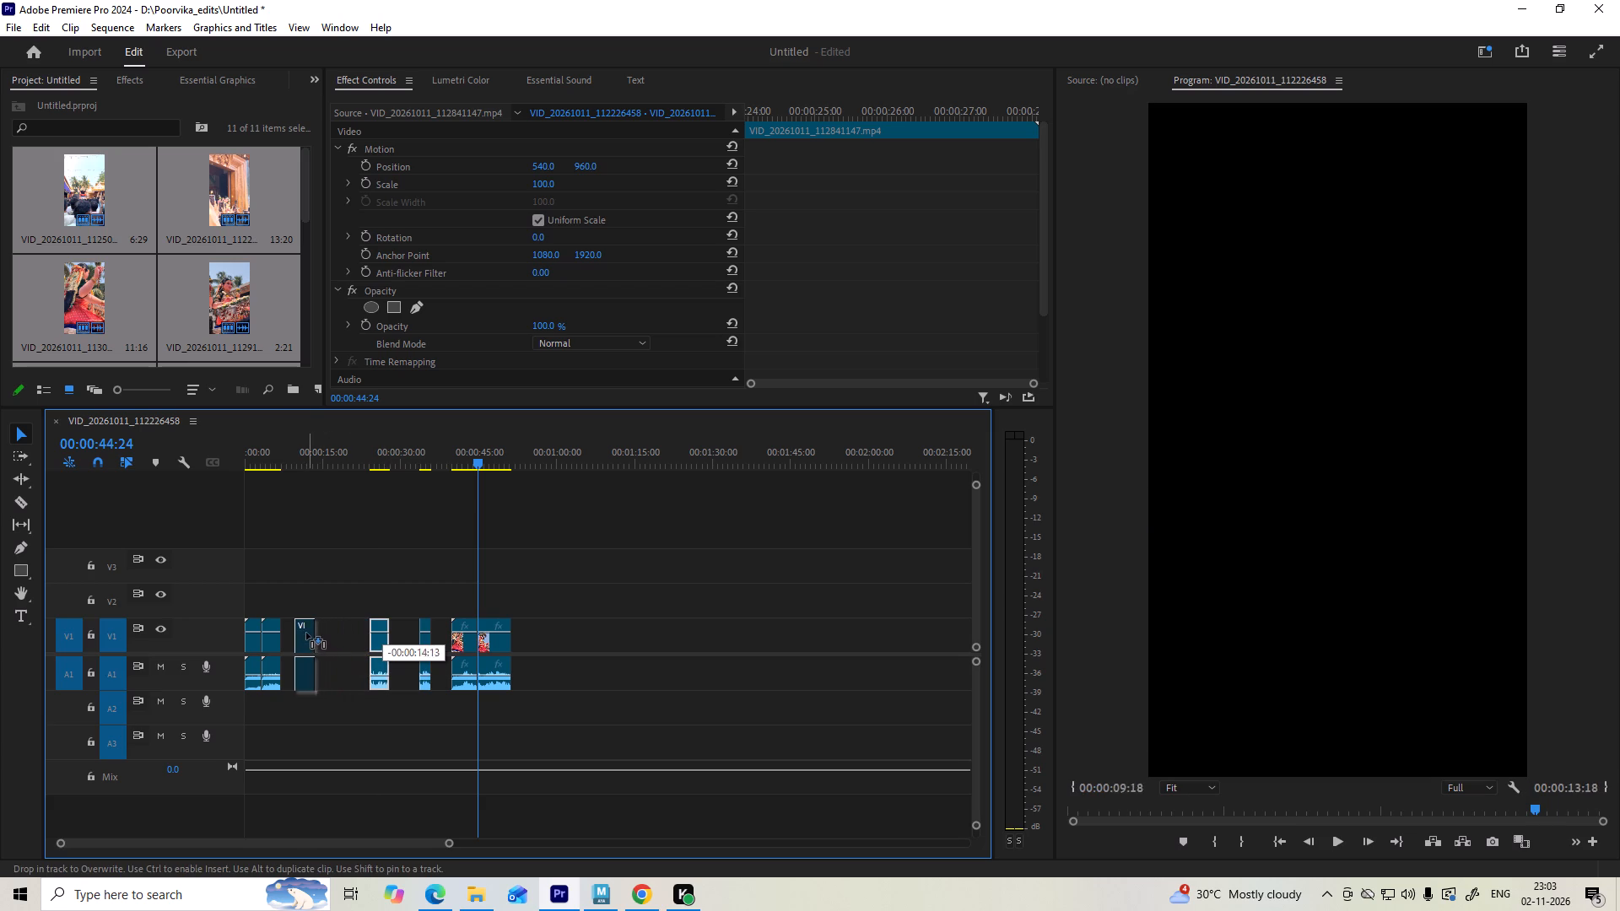
{"action": "left_click_drag", "start_coordinate": [306, 633], "coordinate": [299, 632]}
{"action": "left_click_drag", "start_coordinate": [380, 590], "coordinate": [431, 683]}
{"action": "left_click_drag", "start_coordinate": [423, 643], "coordinate": [406, 639]}
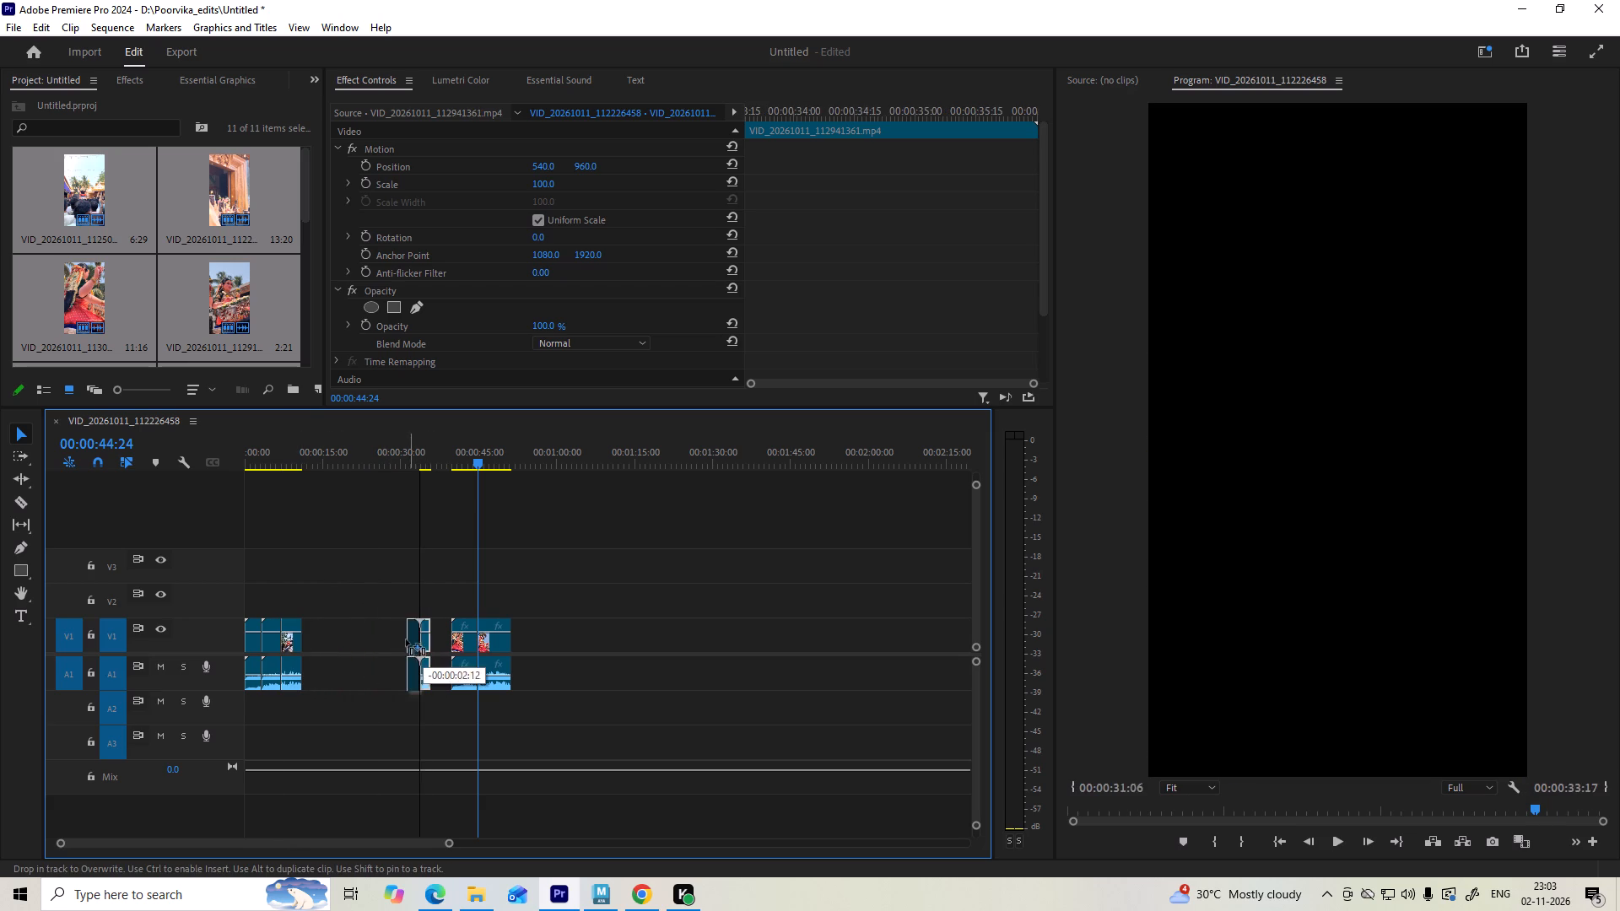
{"action": "left_click_drag", "start_coordinate": [406, 639], "coordinate": [316, 620]}
{"action": "left_click_drag", "start_coordinate": [418, 598], "coordinate": [520, 701]}
{"action": "left_click_drag", "start_coordinate": [461, 643], "coordinate": [326, 618]}
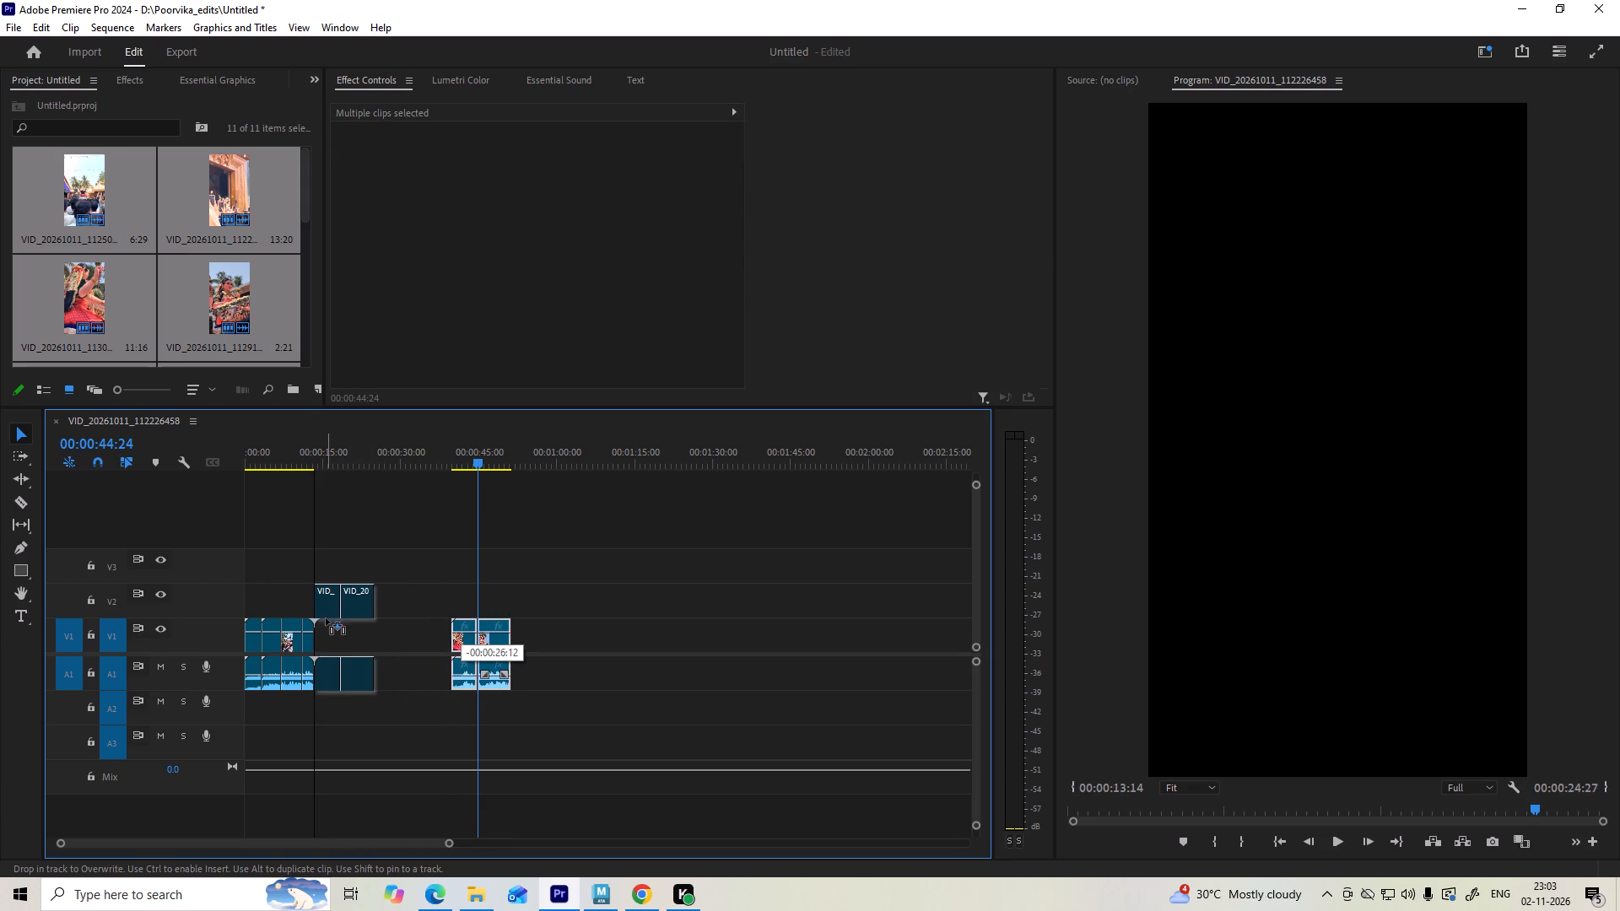
{"action": "left_click_drag", "start_coordinate": [326, 618], "coordinate": [324, 626]}
Unlink the audio from all the clips on the timeline and delete every audio clip on A1.
{"action": "left_click_drag", "start_coordinate": [403, 679], "coordinate": [255, 678]}
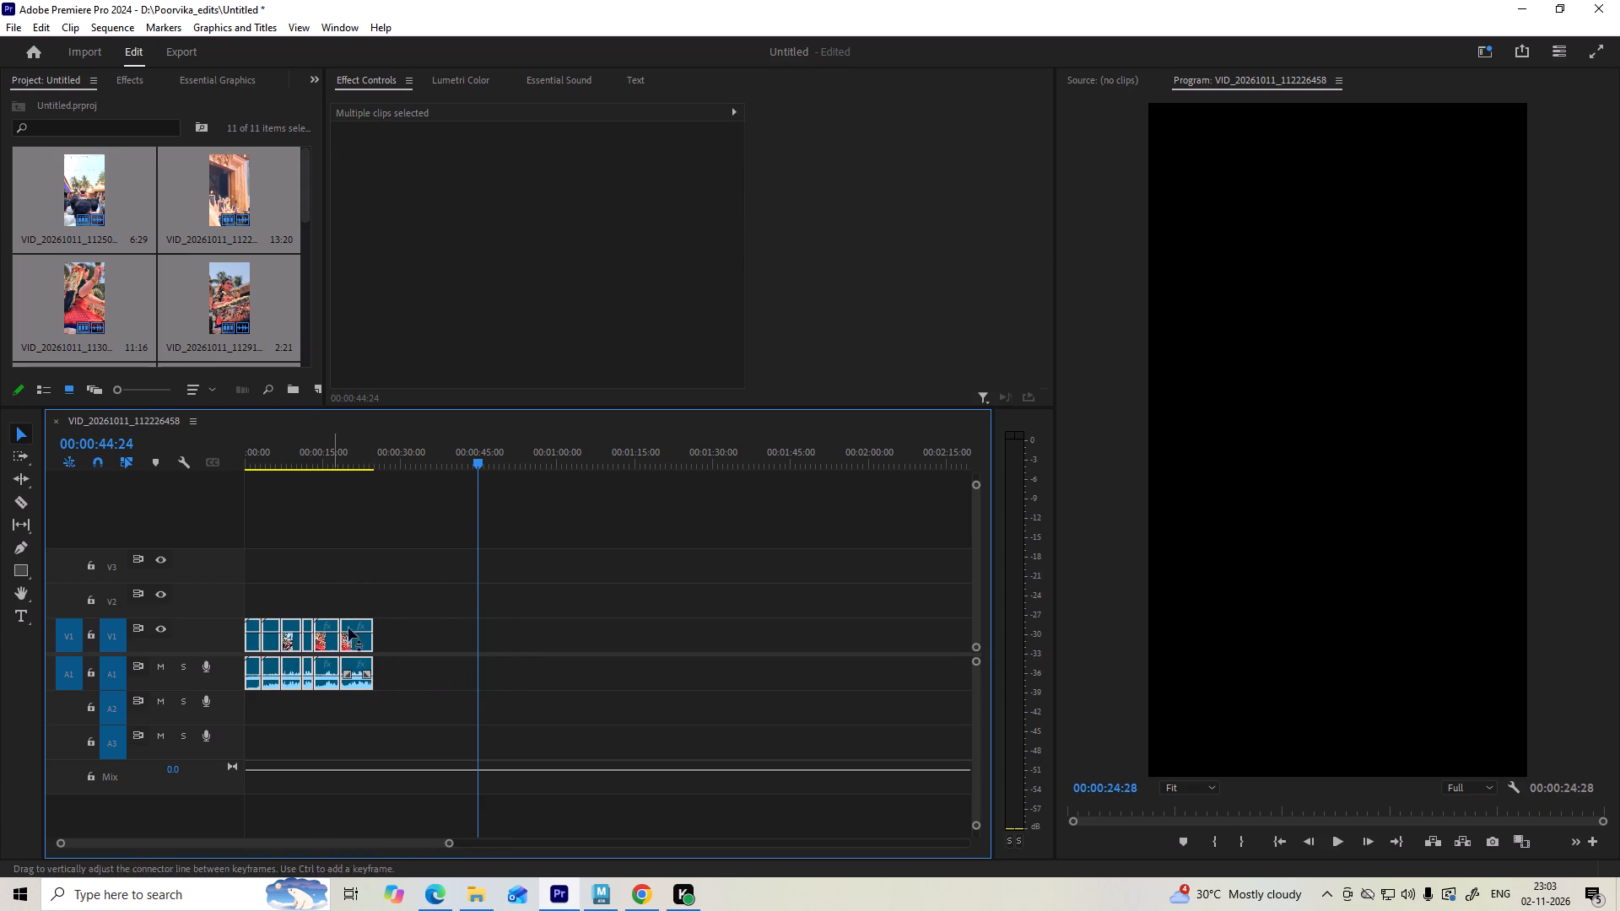
{"action": "right_click", "coordinate": [392, 615]}
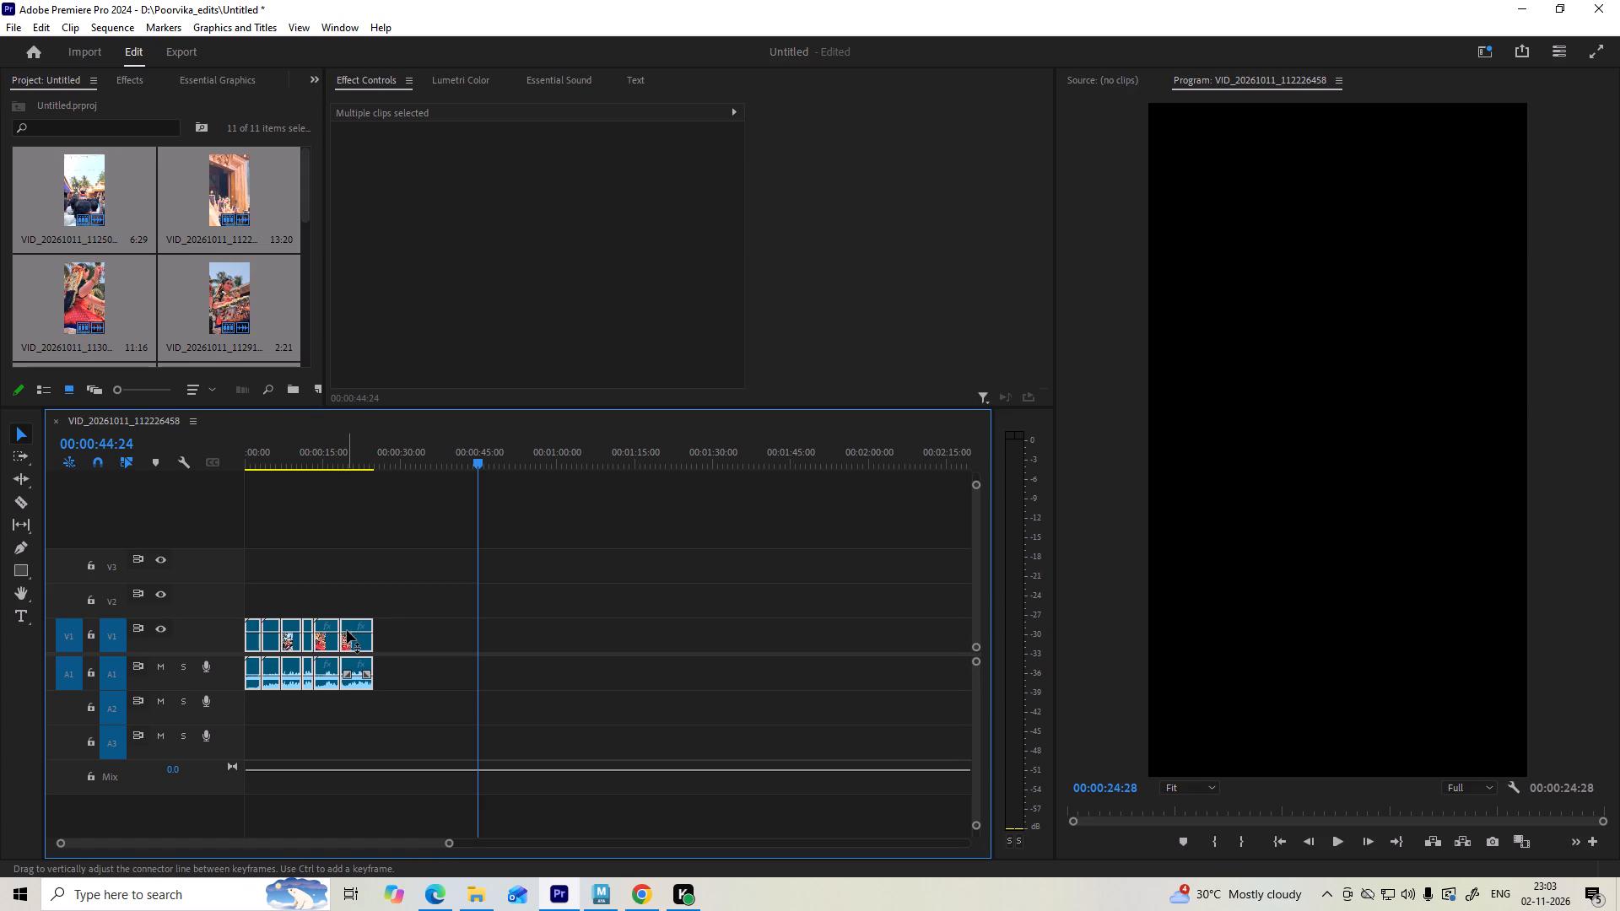
{"action": "right_click", "coordinate": [347, 630]}
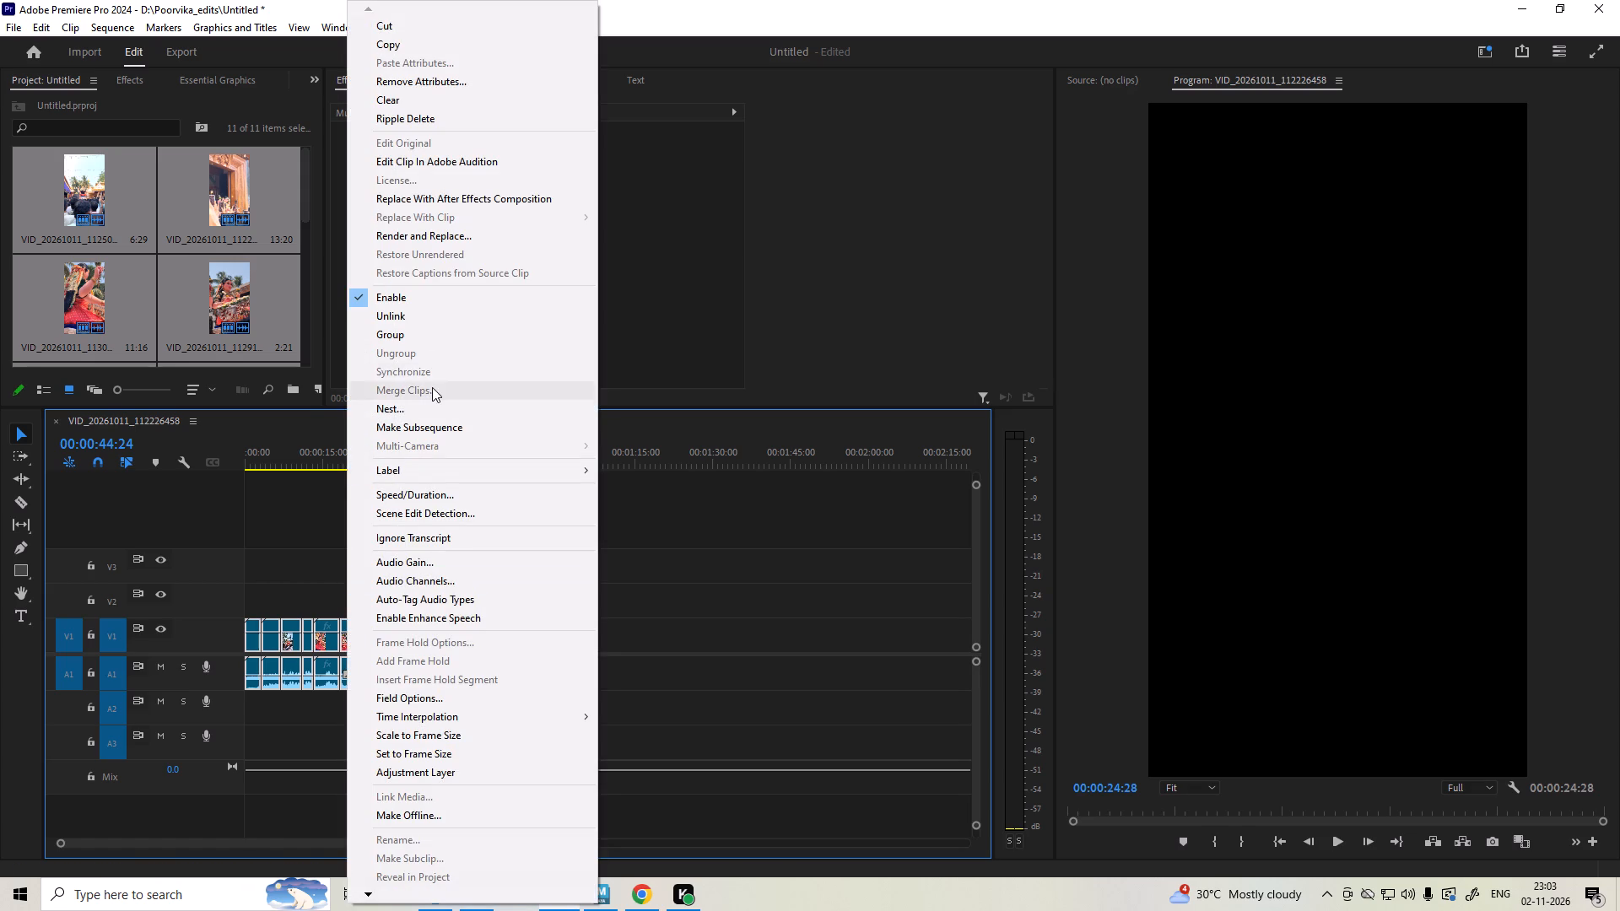
{"action": "left_click", "coordinate": [424, 325]}
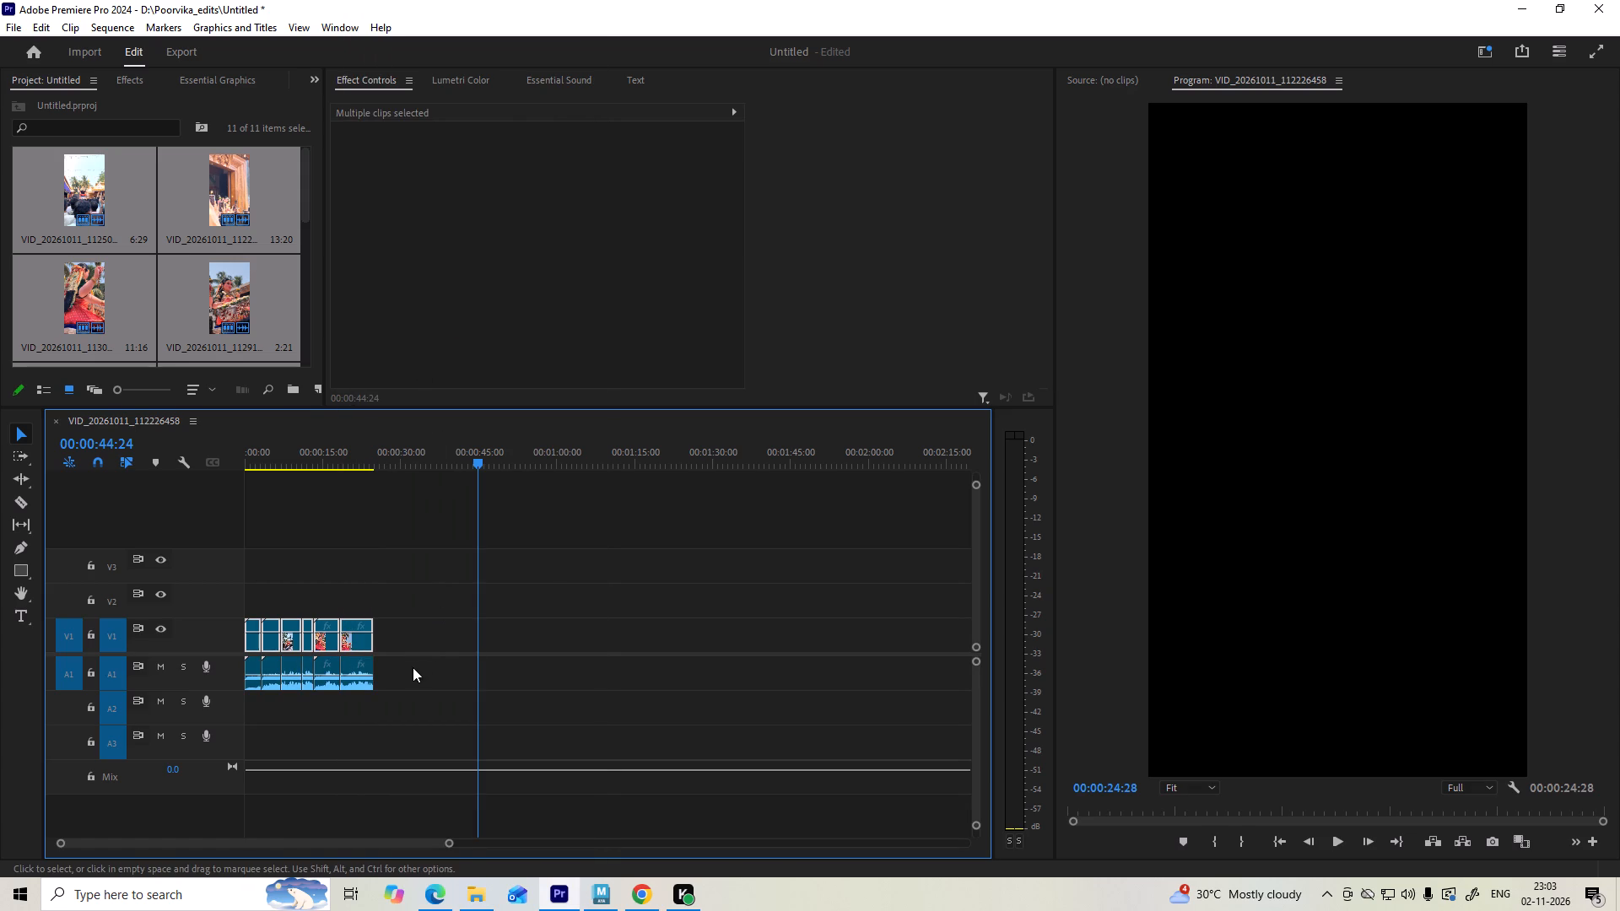
{"action": "left_click_drag", "start_coordinate": [413, 667], "coordinate": [247, 686]}
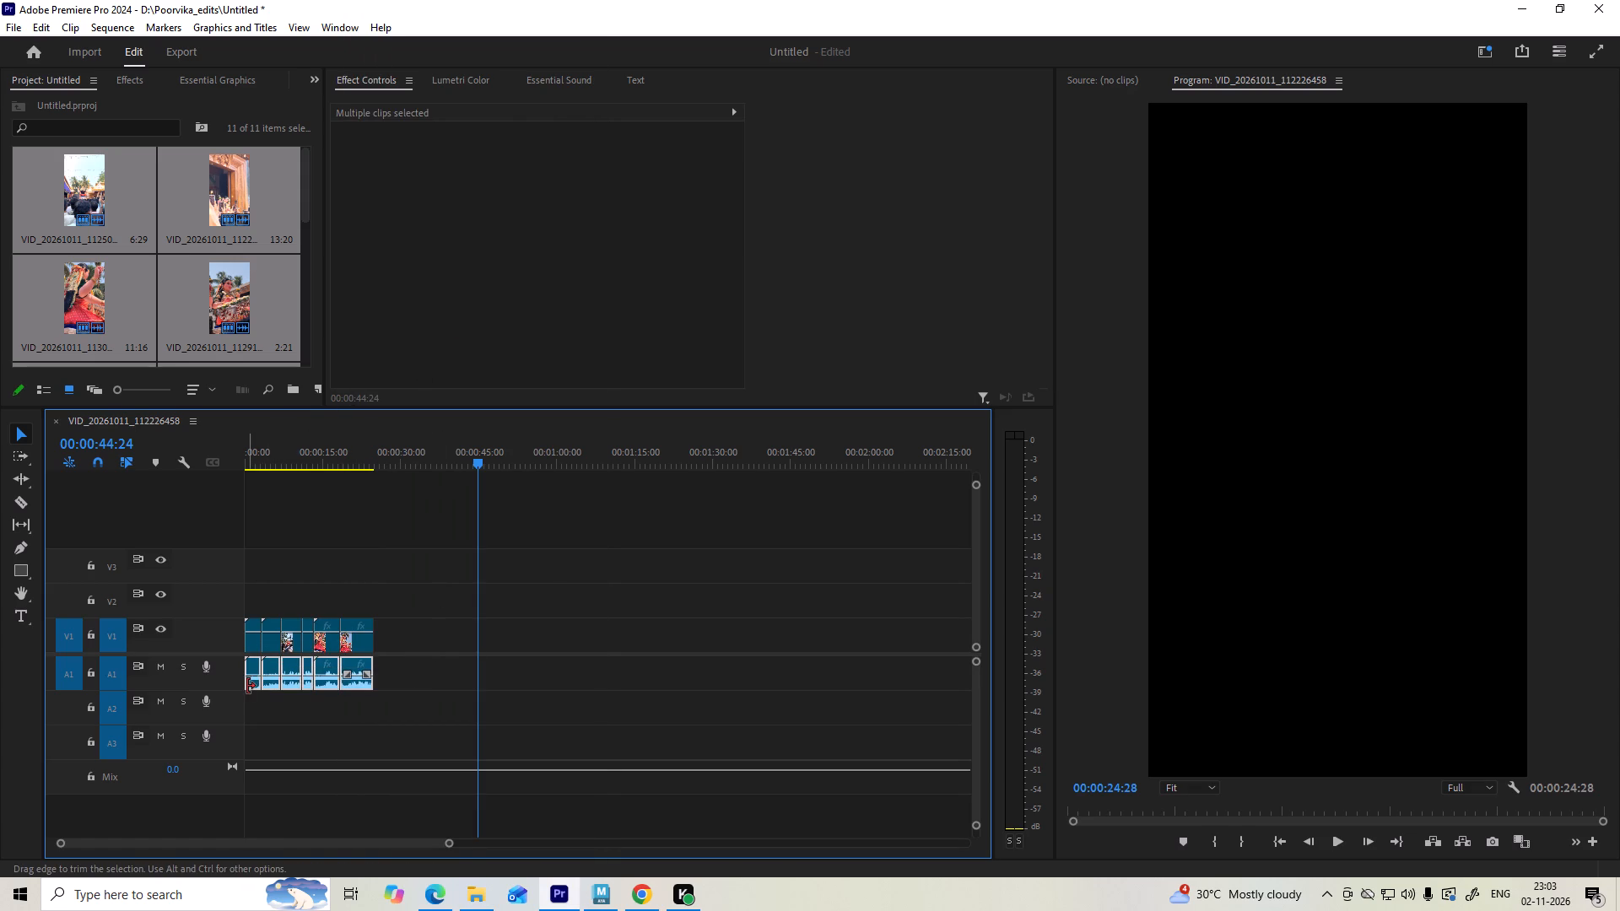
{"action": "key", "text": "Delete"}
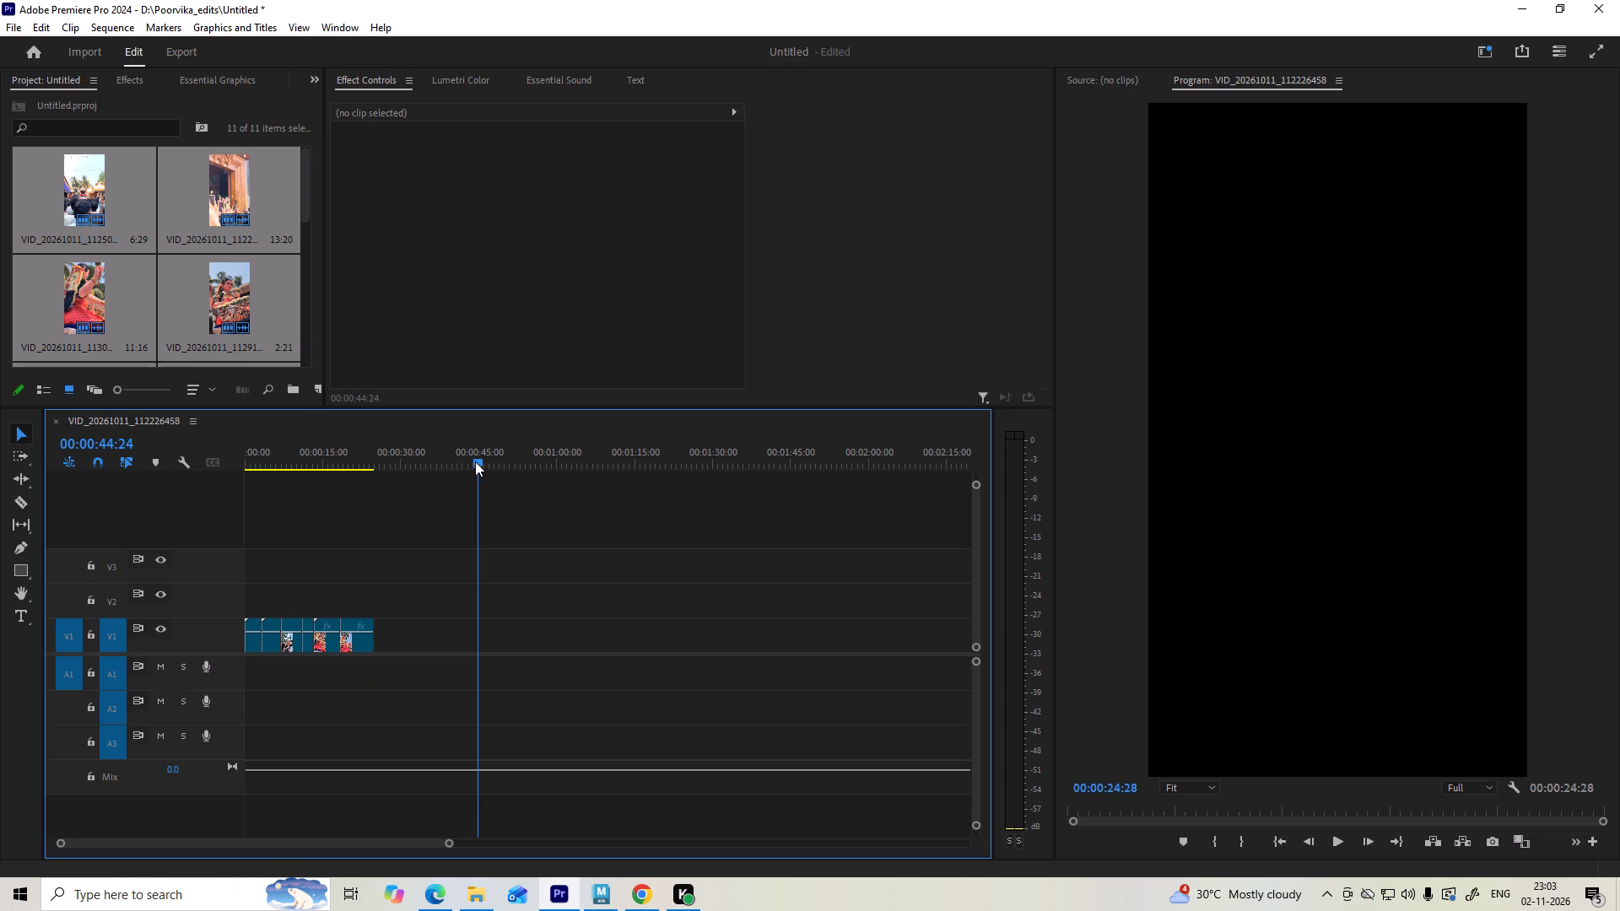
Return the playhead to the start of the sequence at 00:00:00:00.
{"action": "left_click_drag", "start_coordinate": [476, 461], "coordinate": [270, 501]}
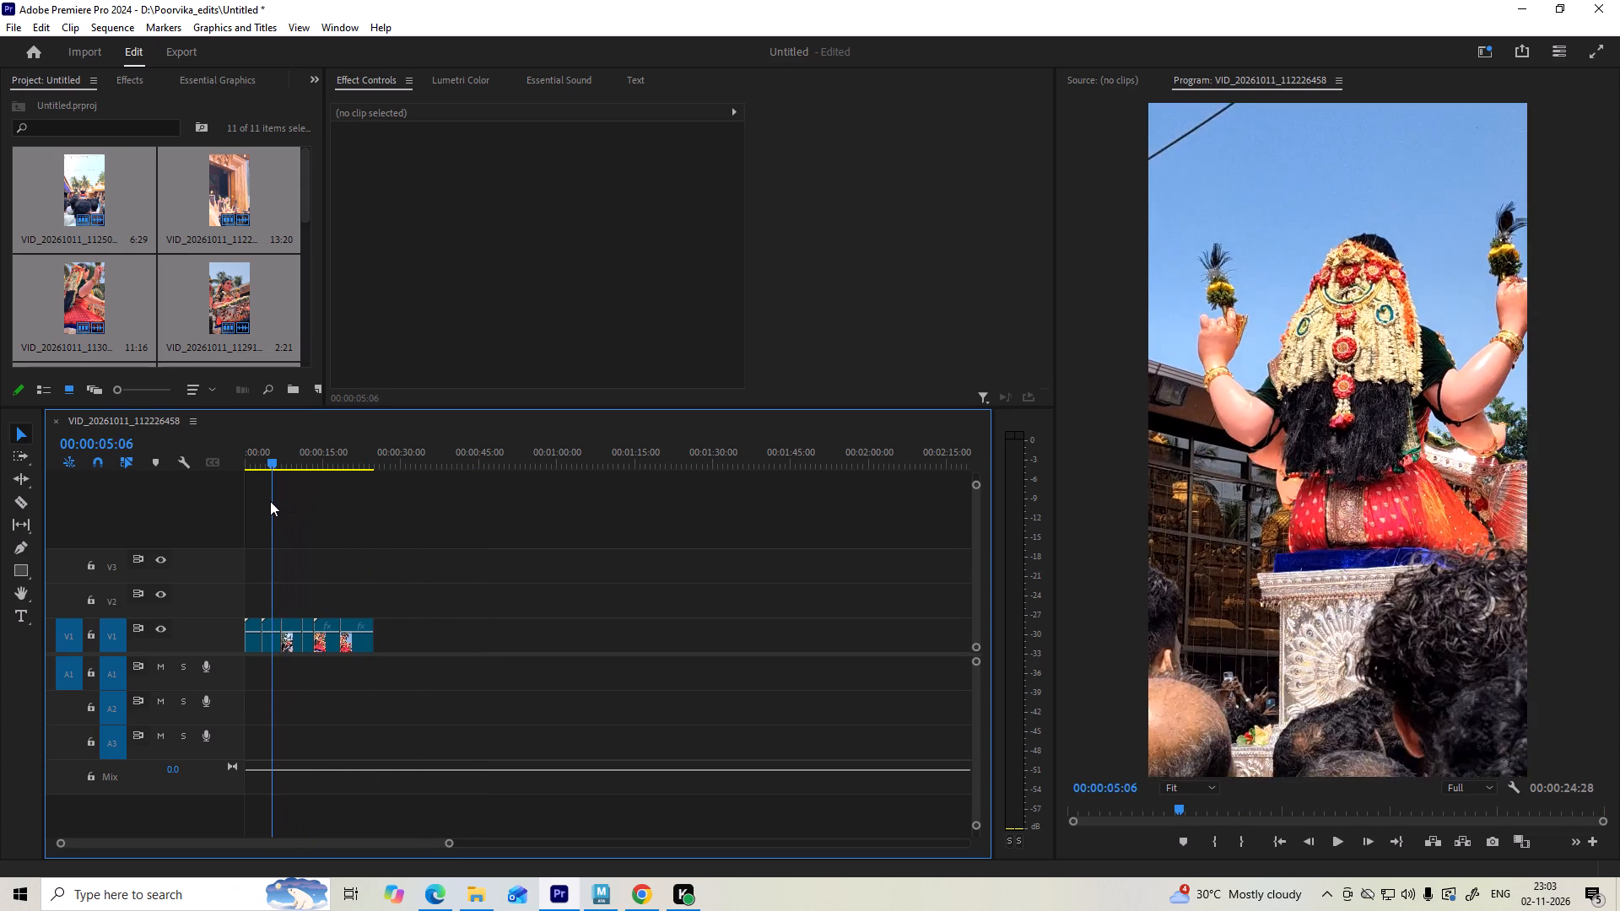
{"action": "left_click_drag", "start_coordinate": [270, 501], "coordinate": [240, 505]}
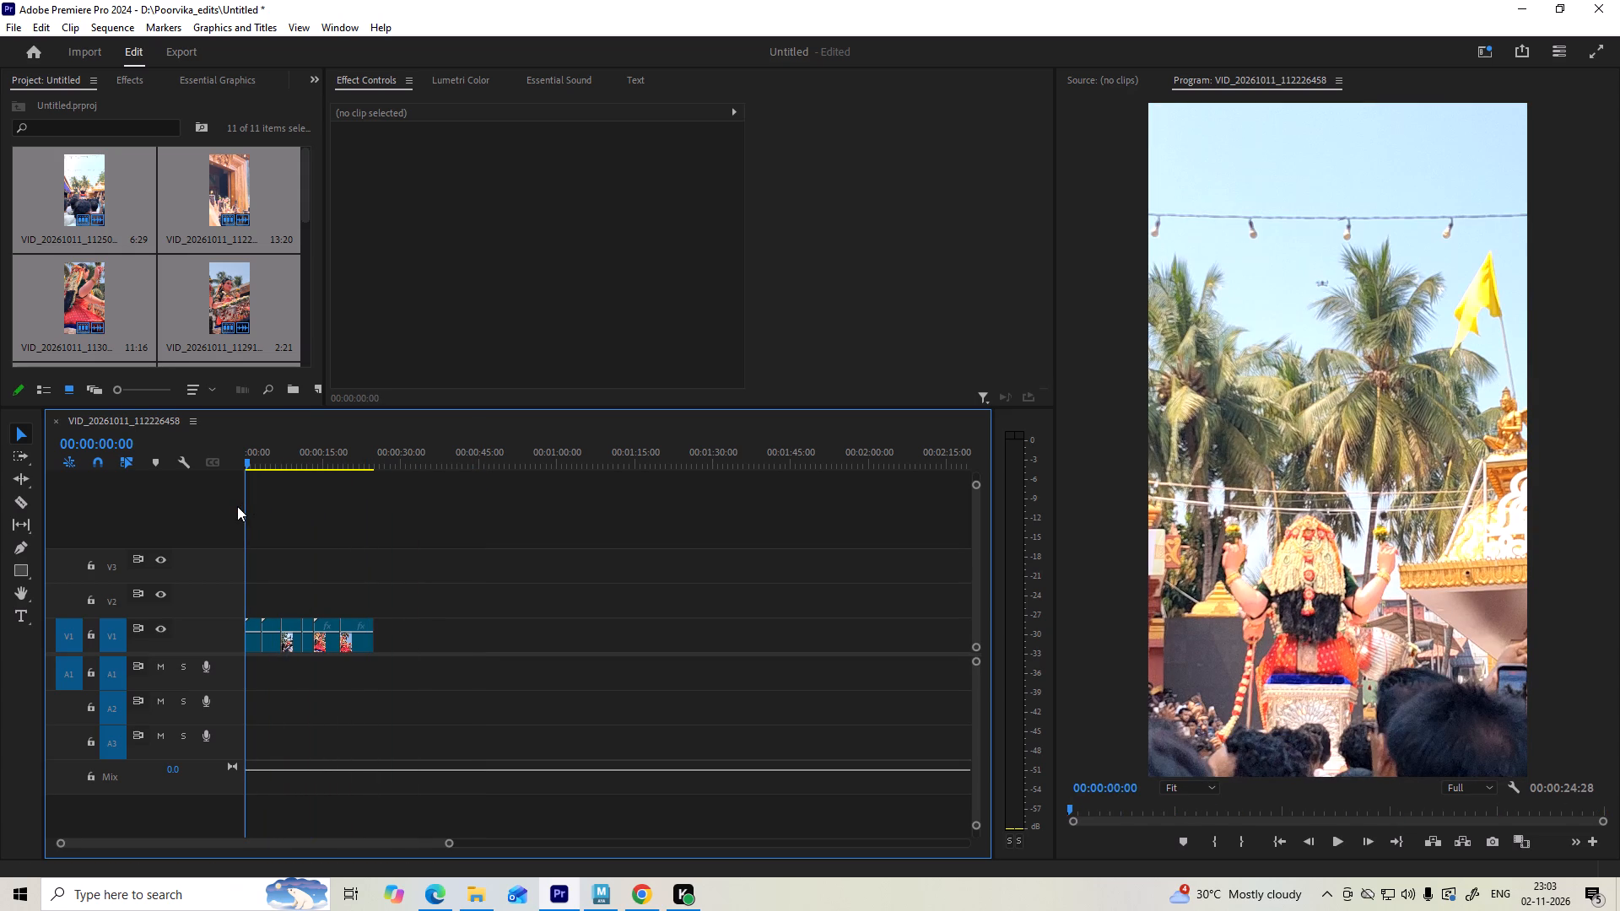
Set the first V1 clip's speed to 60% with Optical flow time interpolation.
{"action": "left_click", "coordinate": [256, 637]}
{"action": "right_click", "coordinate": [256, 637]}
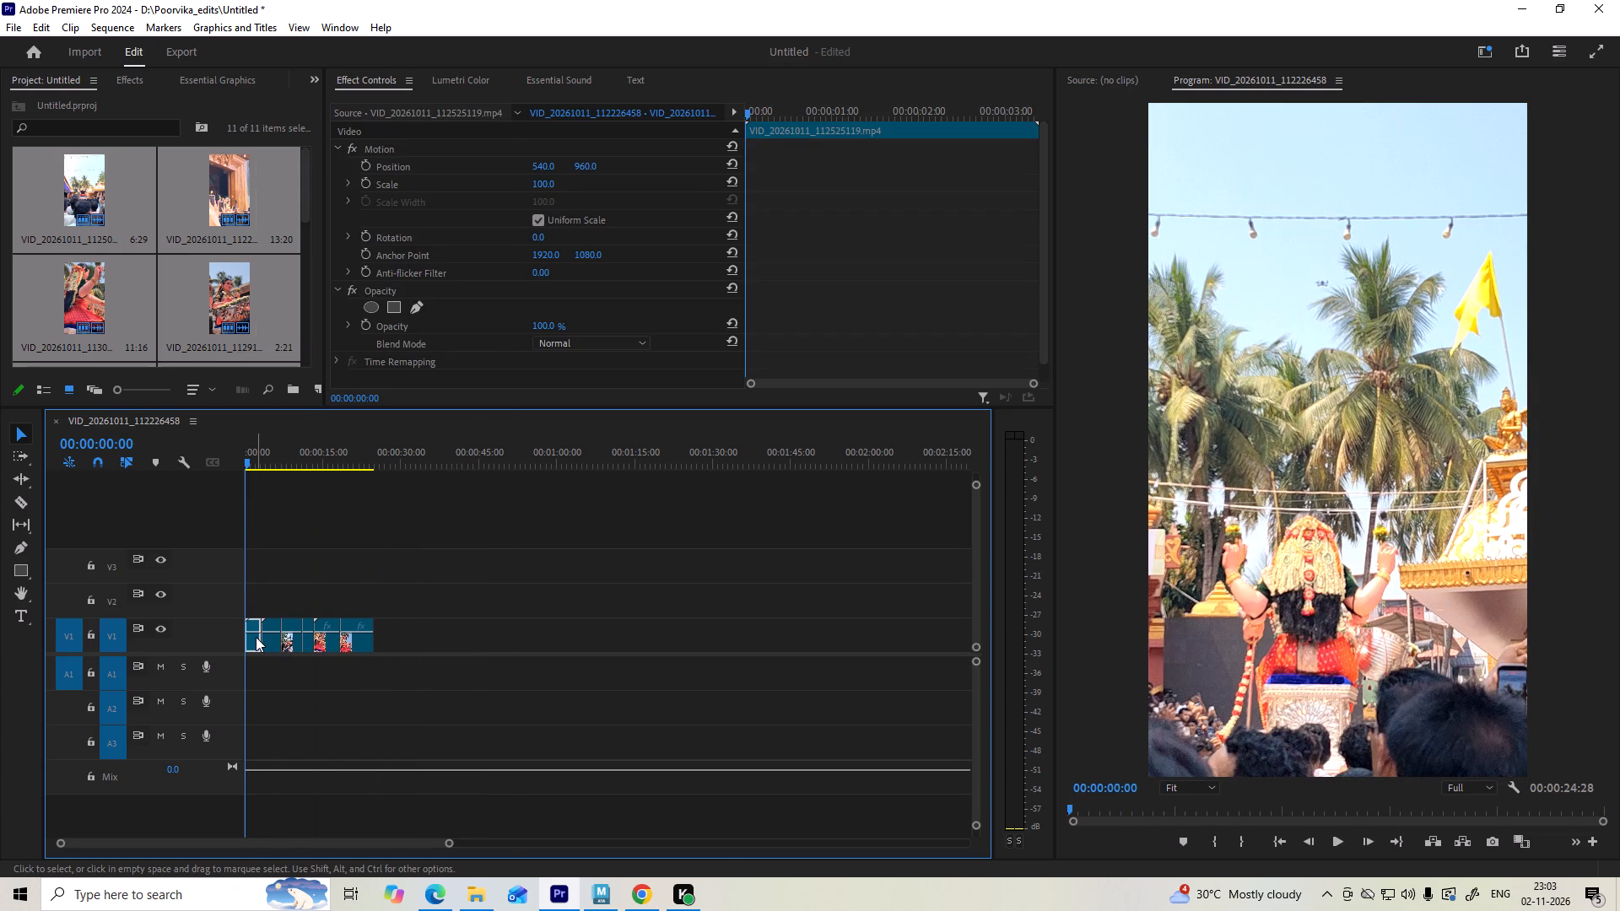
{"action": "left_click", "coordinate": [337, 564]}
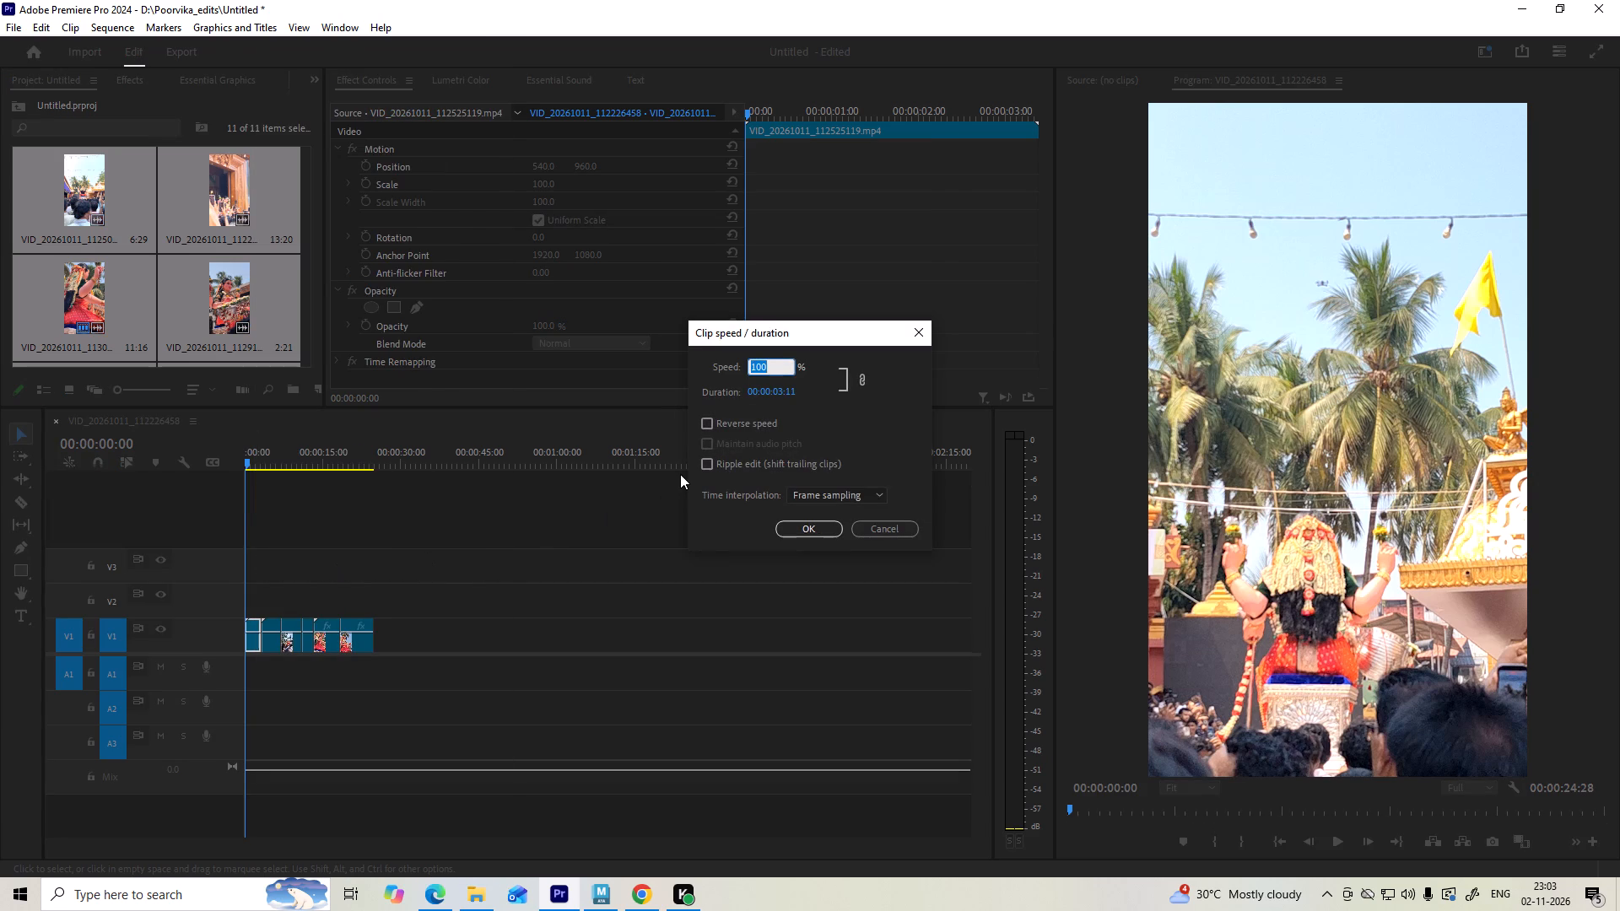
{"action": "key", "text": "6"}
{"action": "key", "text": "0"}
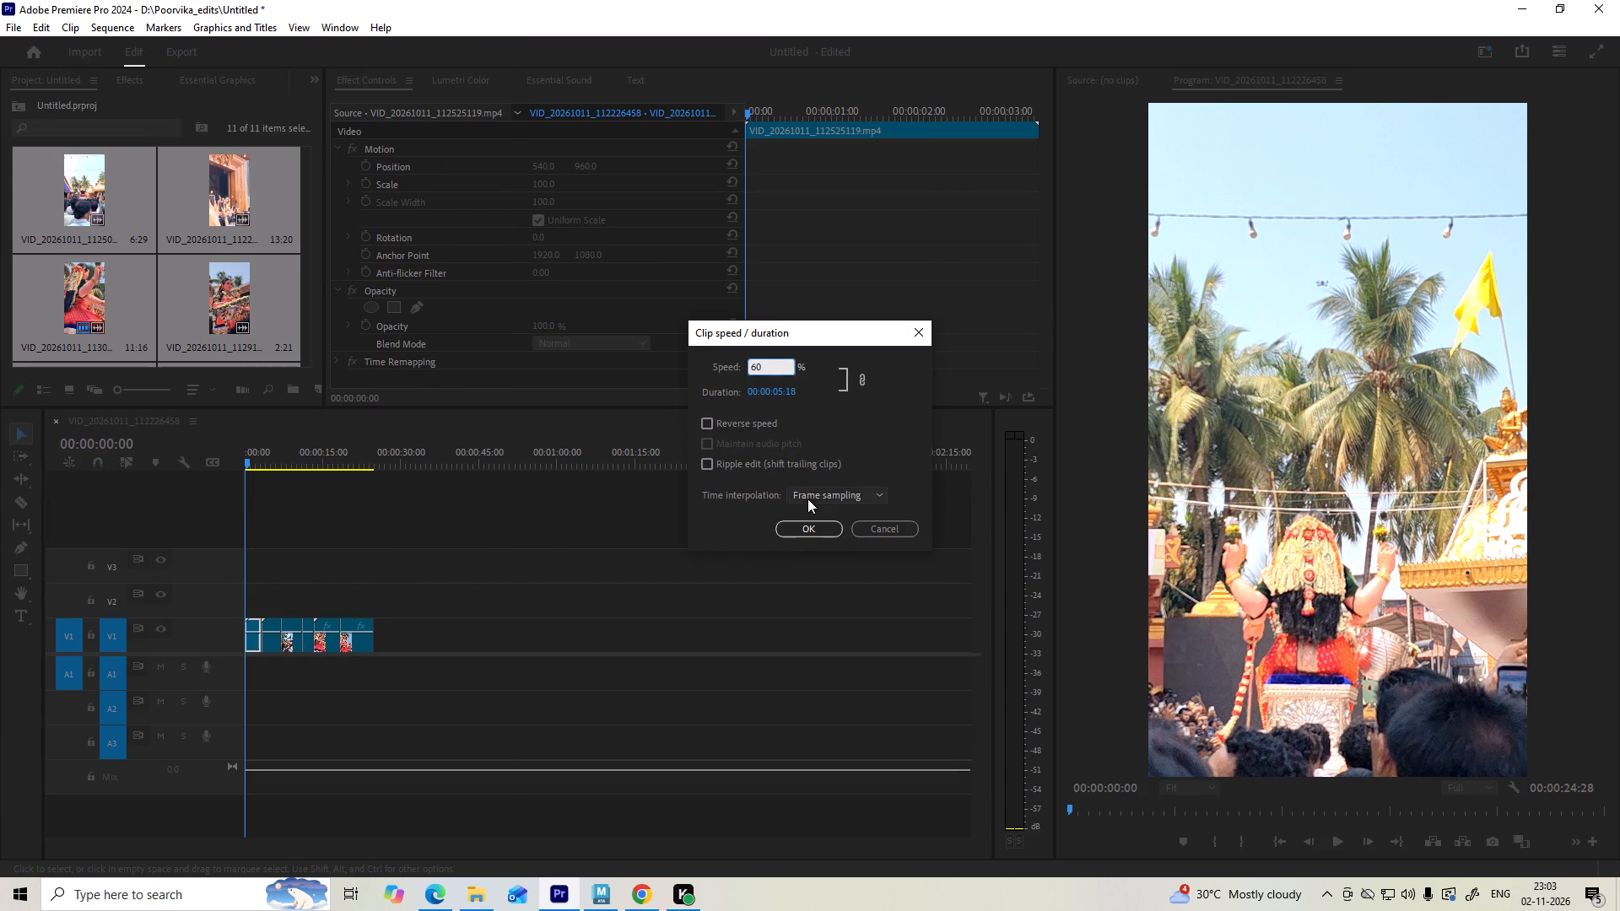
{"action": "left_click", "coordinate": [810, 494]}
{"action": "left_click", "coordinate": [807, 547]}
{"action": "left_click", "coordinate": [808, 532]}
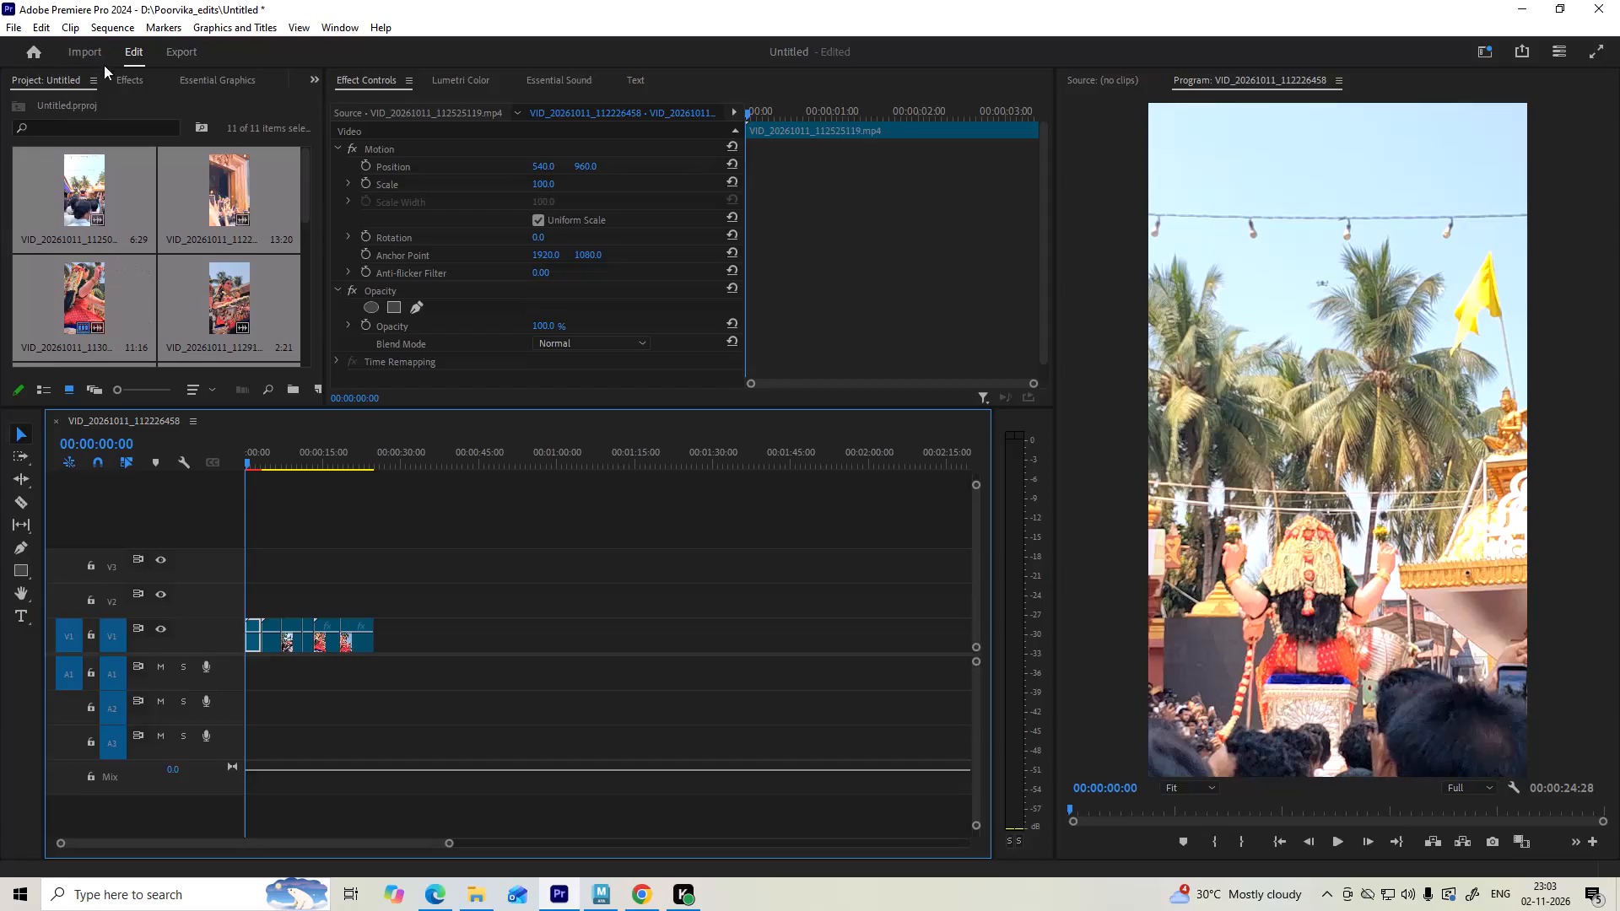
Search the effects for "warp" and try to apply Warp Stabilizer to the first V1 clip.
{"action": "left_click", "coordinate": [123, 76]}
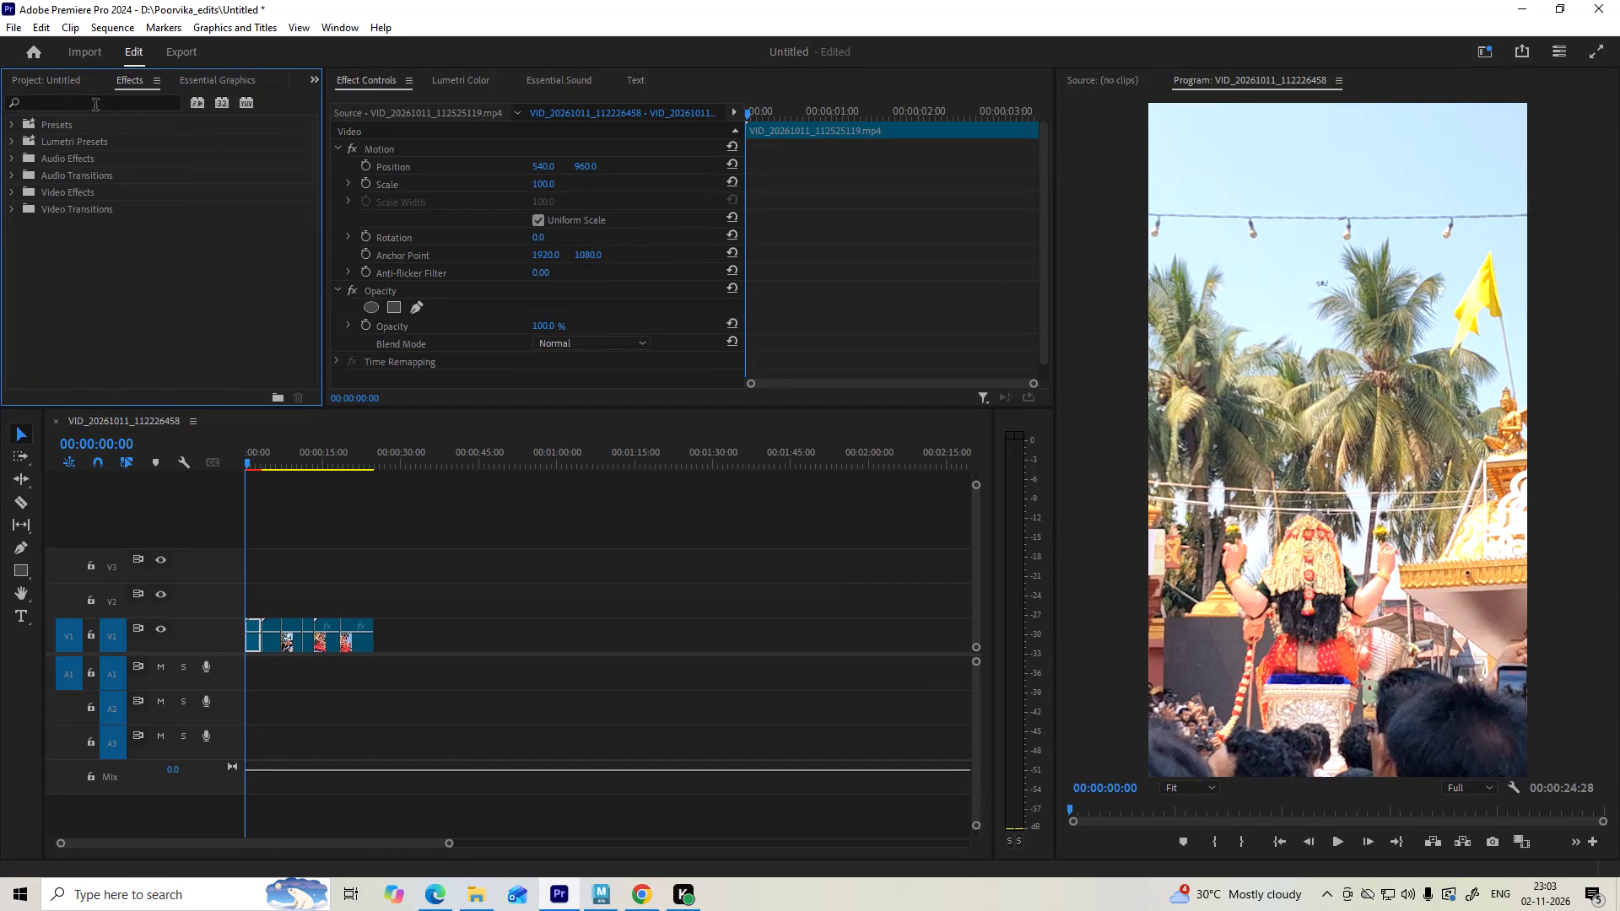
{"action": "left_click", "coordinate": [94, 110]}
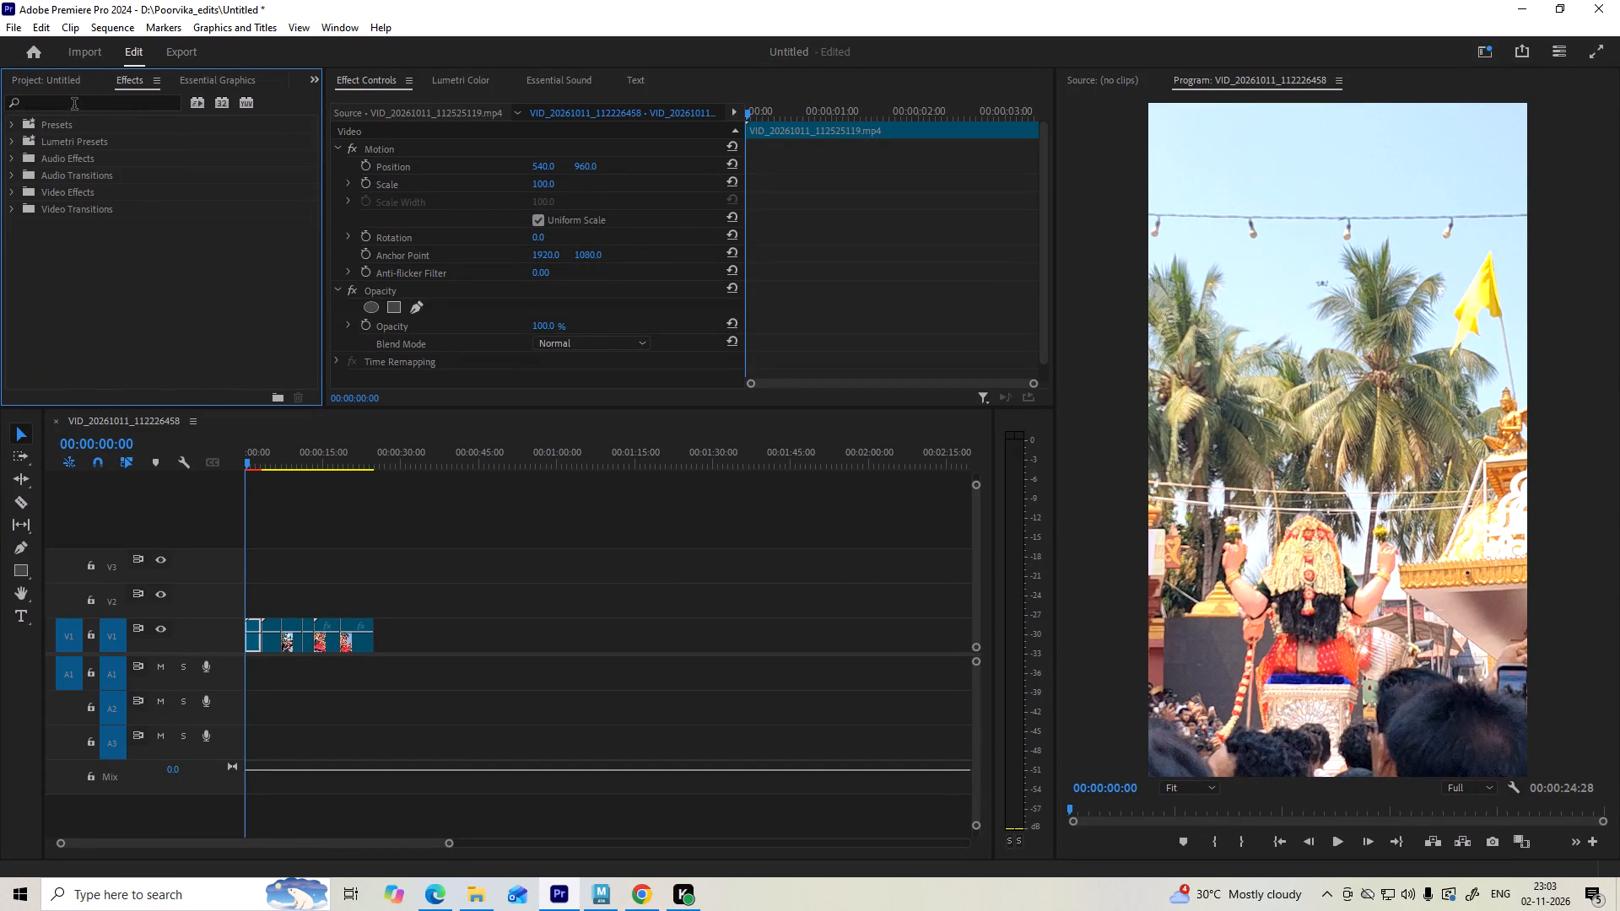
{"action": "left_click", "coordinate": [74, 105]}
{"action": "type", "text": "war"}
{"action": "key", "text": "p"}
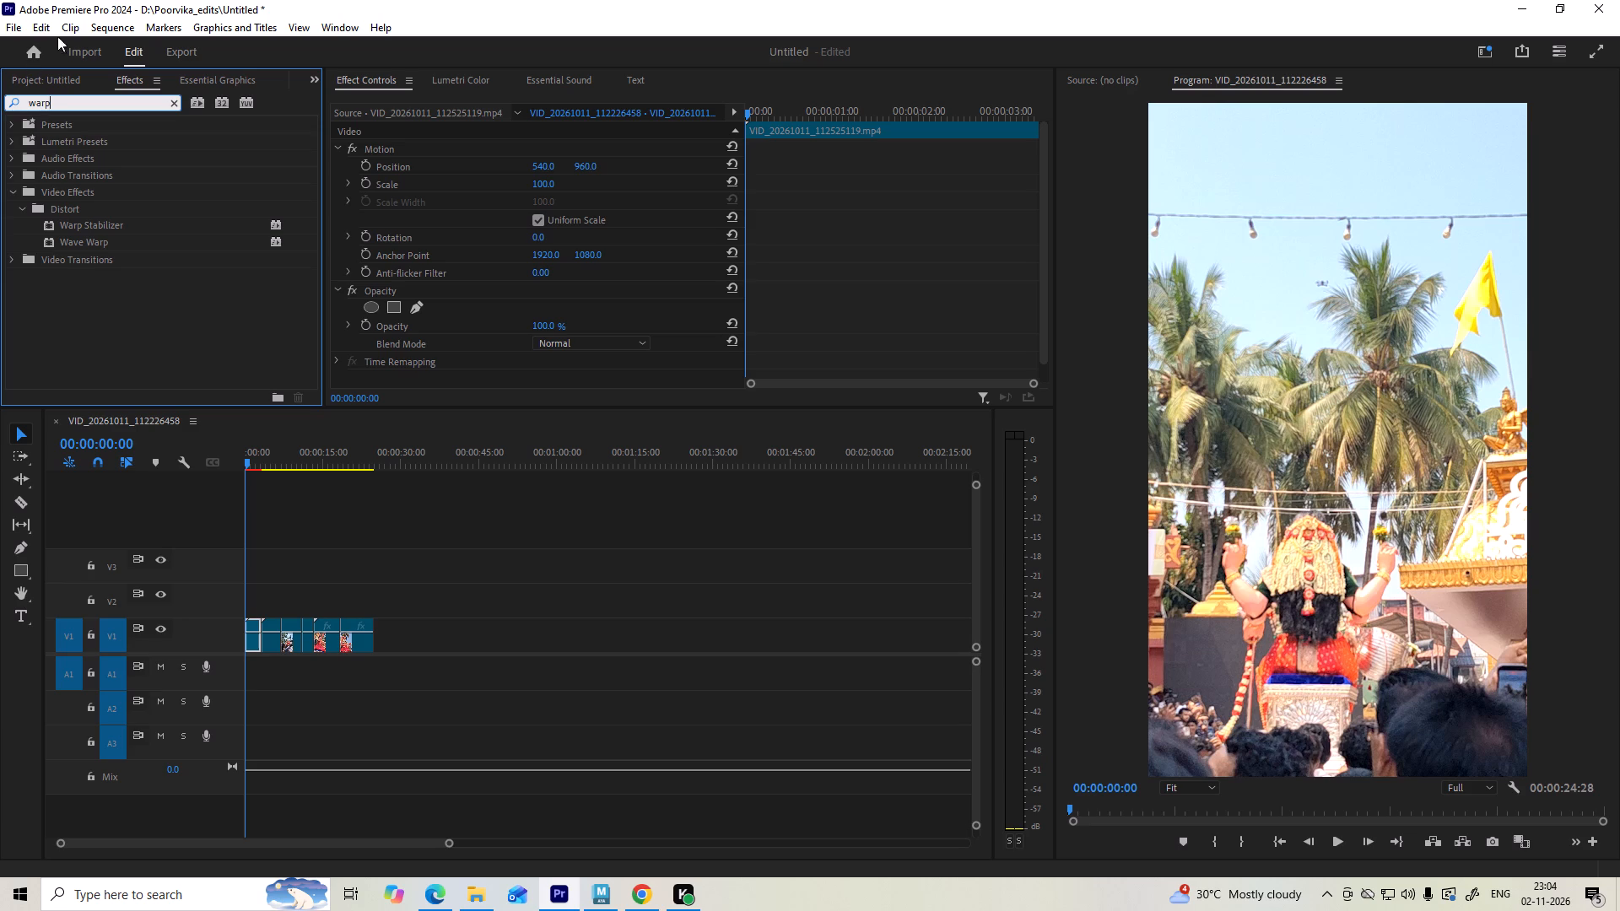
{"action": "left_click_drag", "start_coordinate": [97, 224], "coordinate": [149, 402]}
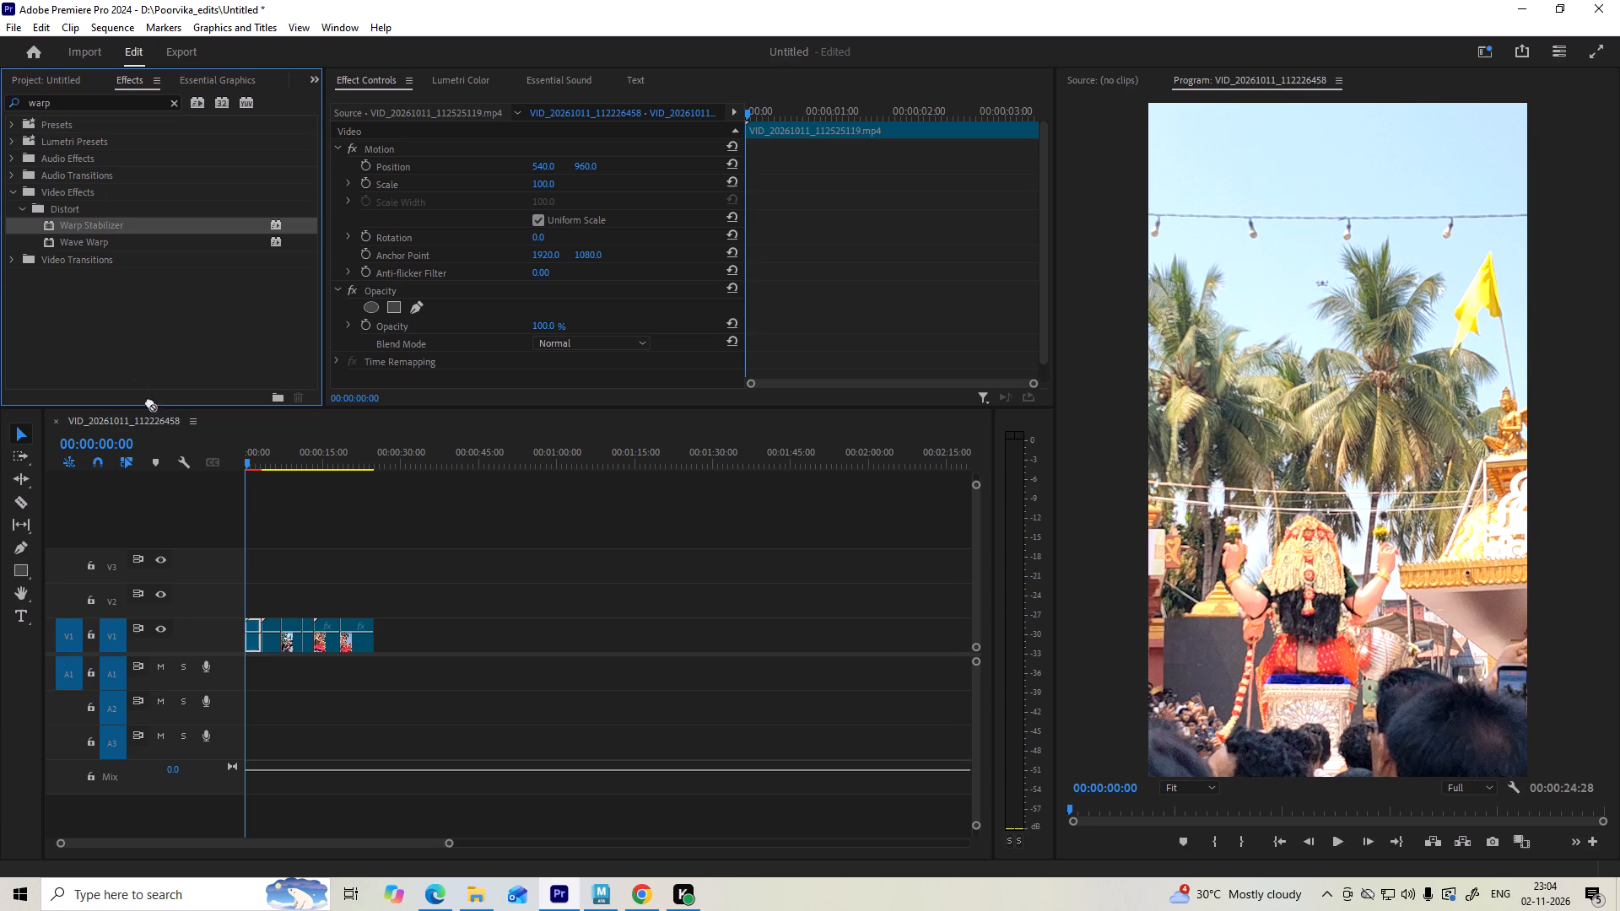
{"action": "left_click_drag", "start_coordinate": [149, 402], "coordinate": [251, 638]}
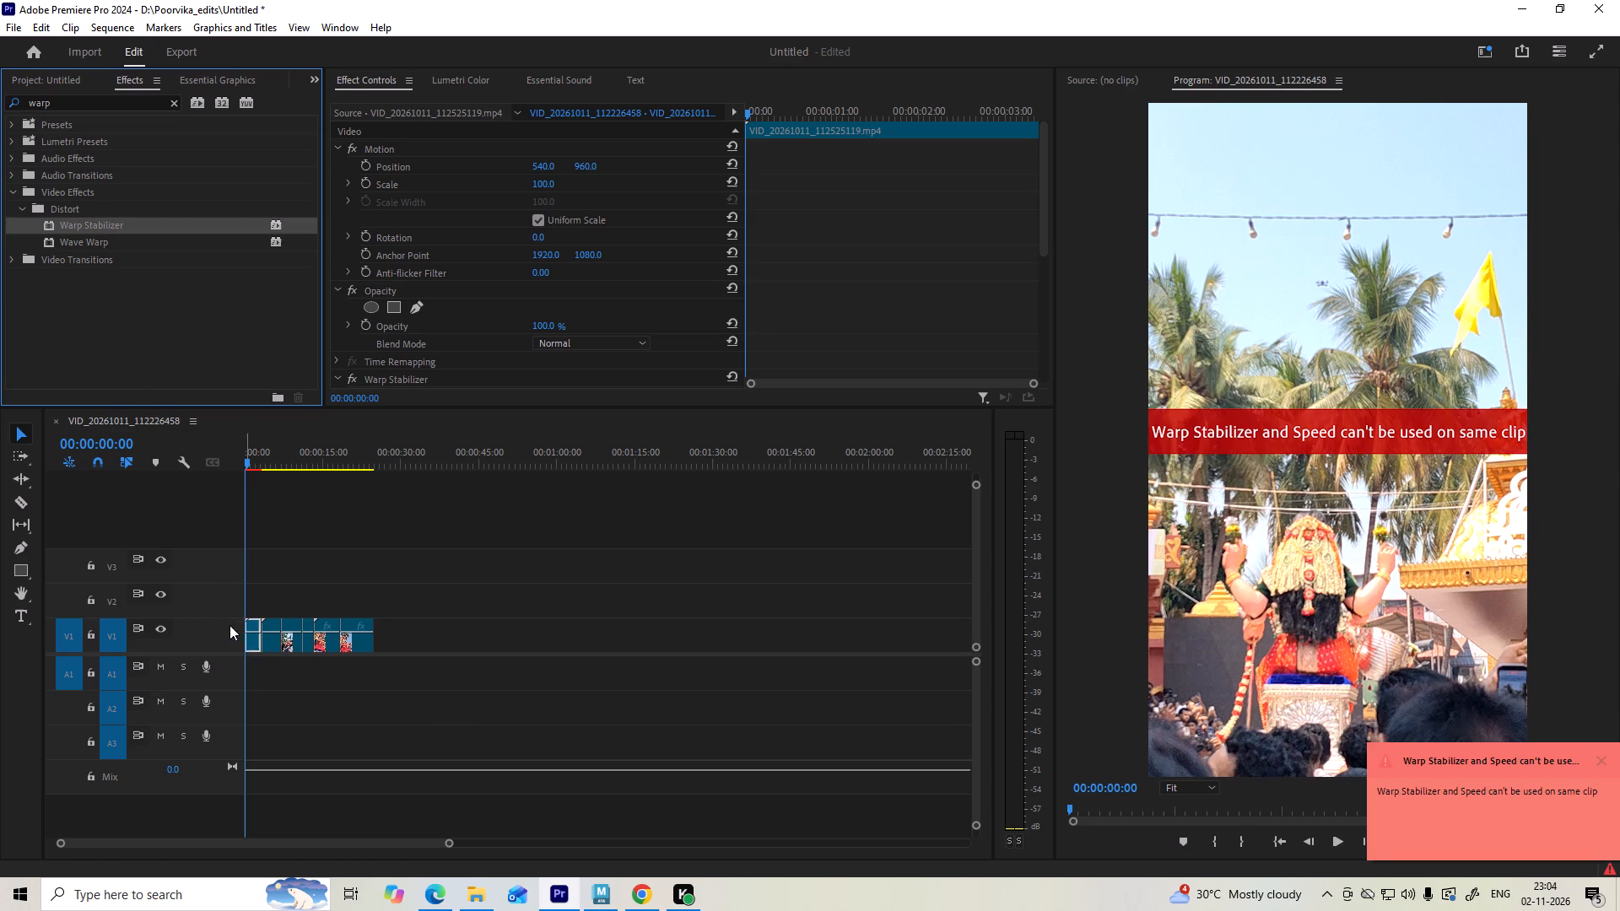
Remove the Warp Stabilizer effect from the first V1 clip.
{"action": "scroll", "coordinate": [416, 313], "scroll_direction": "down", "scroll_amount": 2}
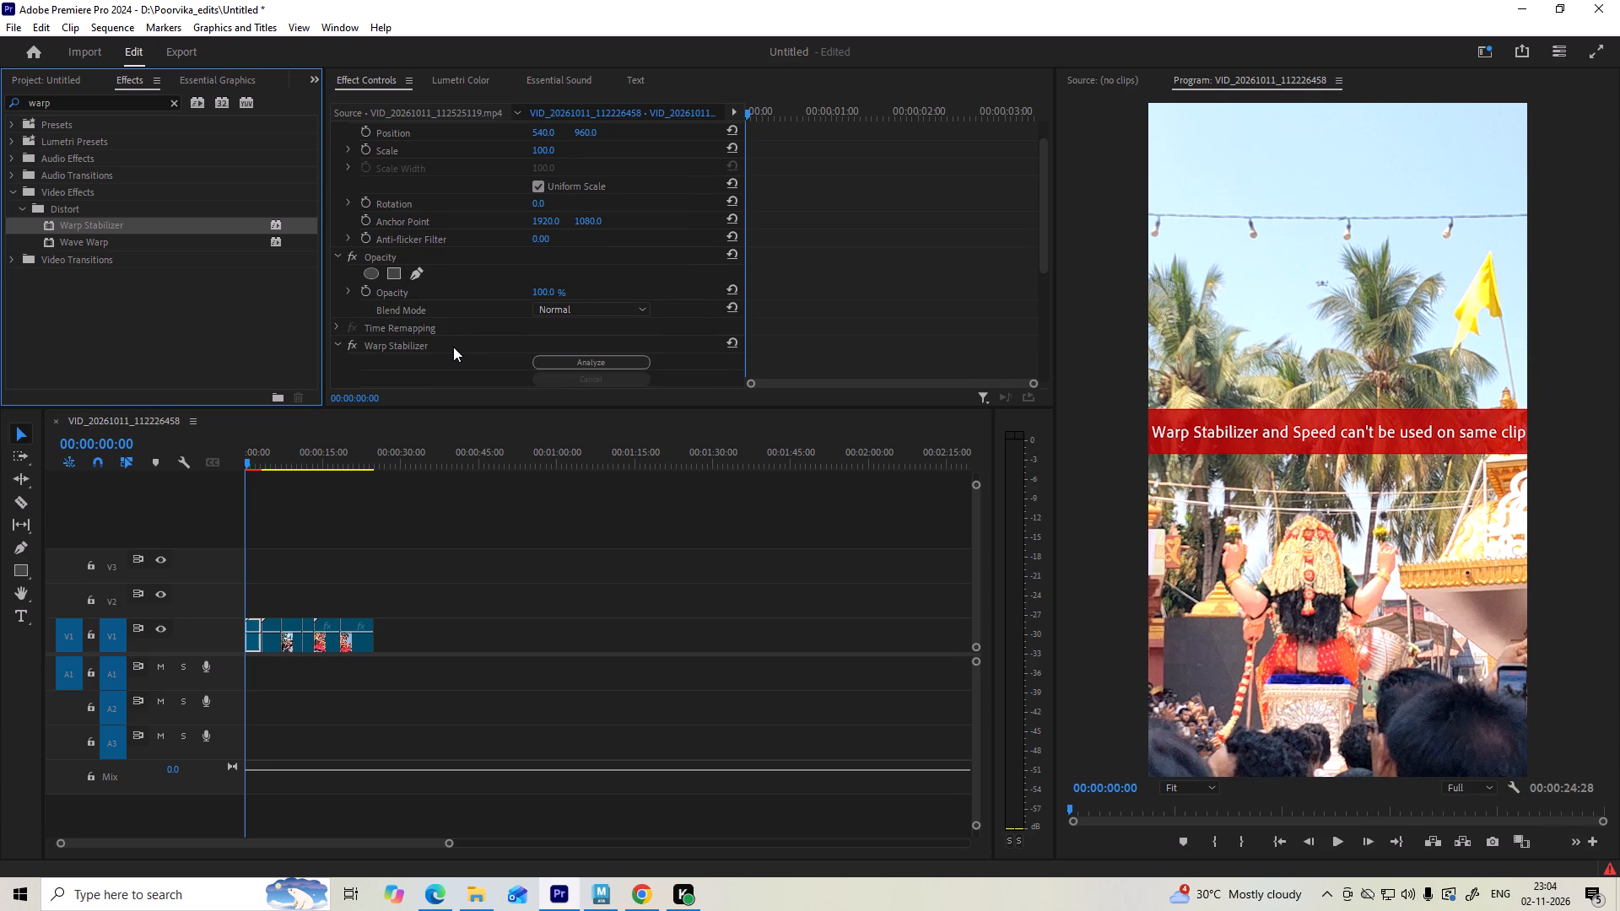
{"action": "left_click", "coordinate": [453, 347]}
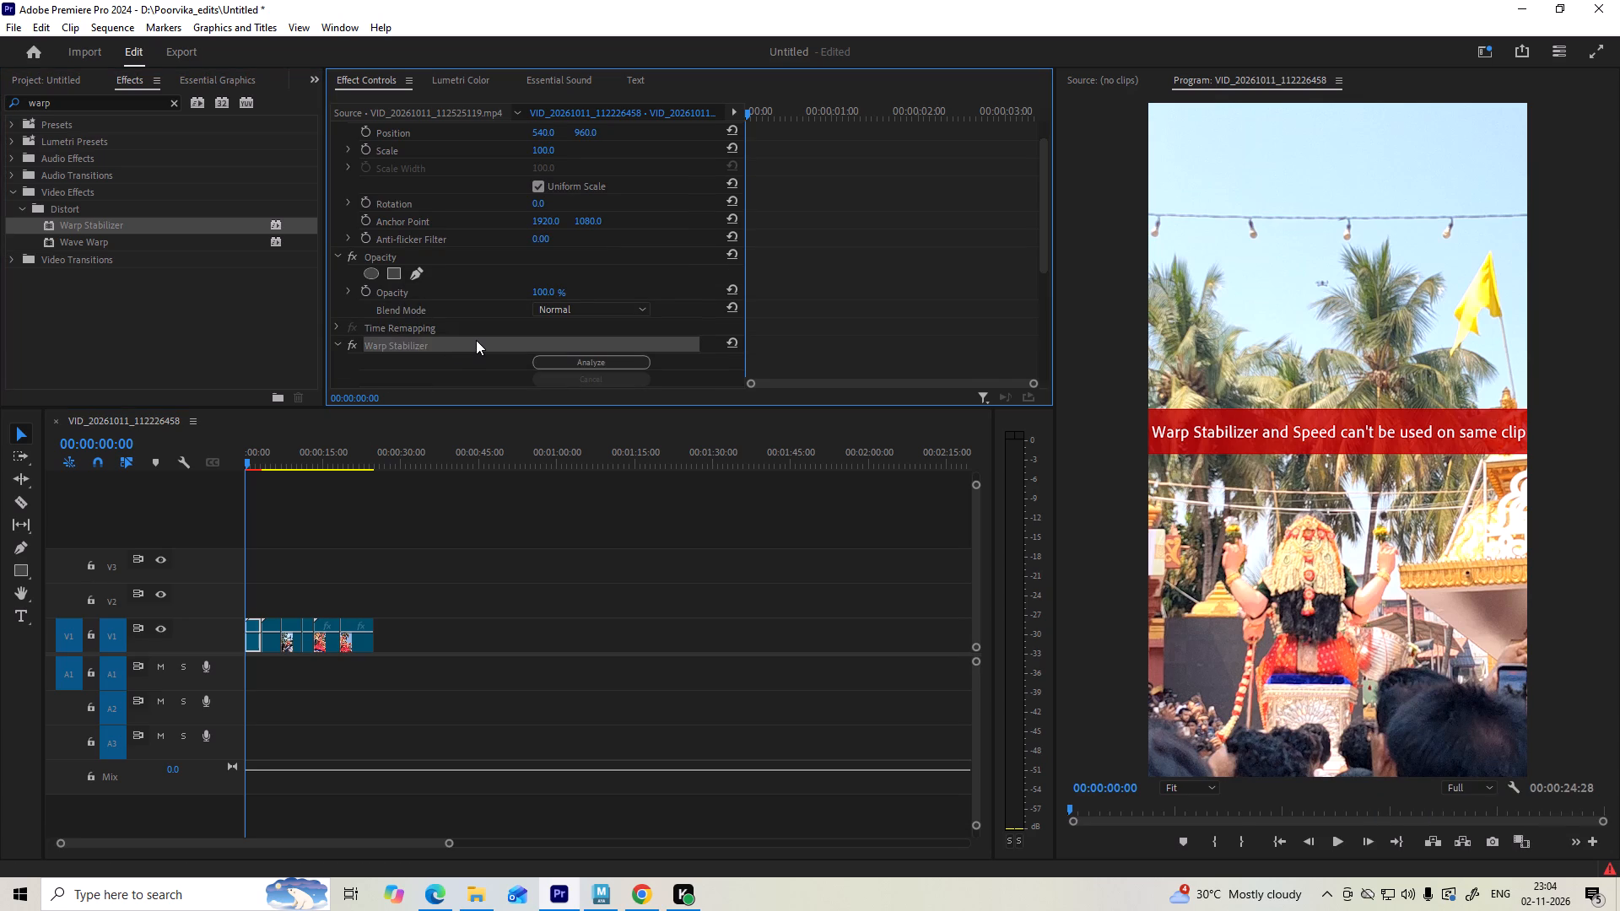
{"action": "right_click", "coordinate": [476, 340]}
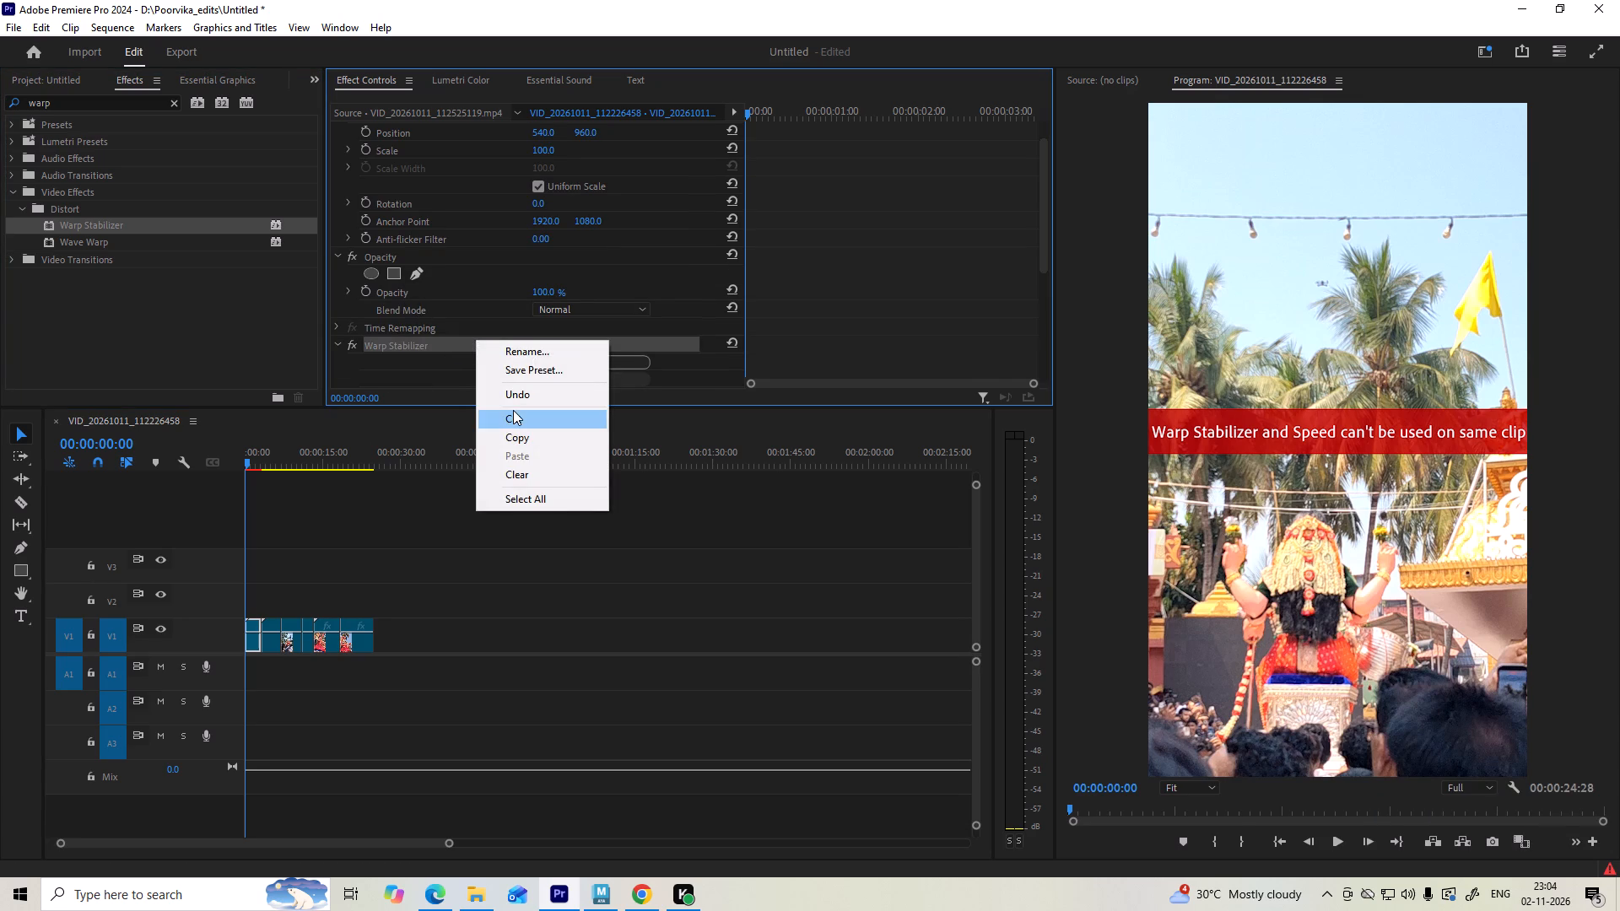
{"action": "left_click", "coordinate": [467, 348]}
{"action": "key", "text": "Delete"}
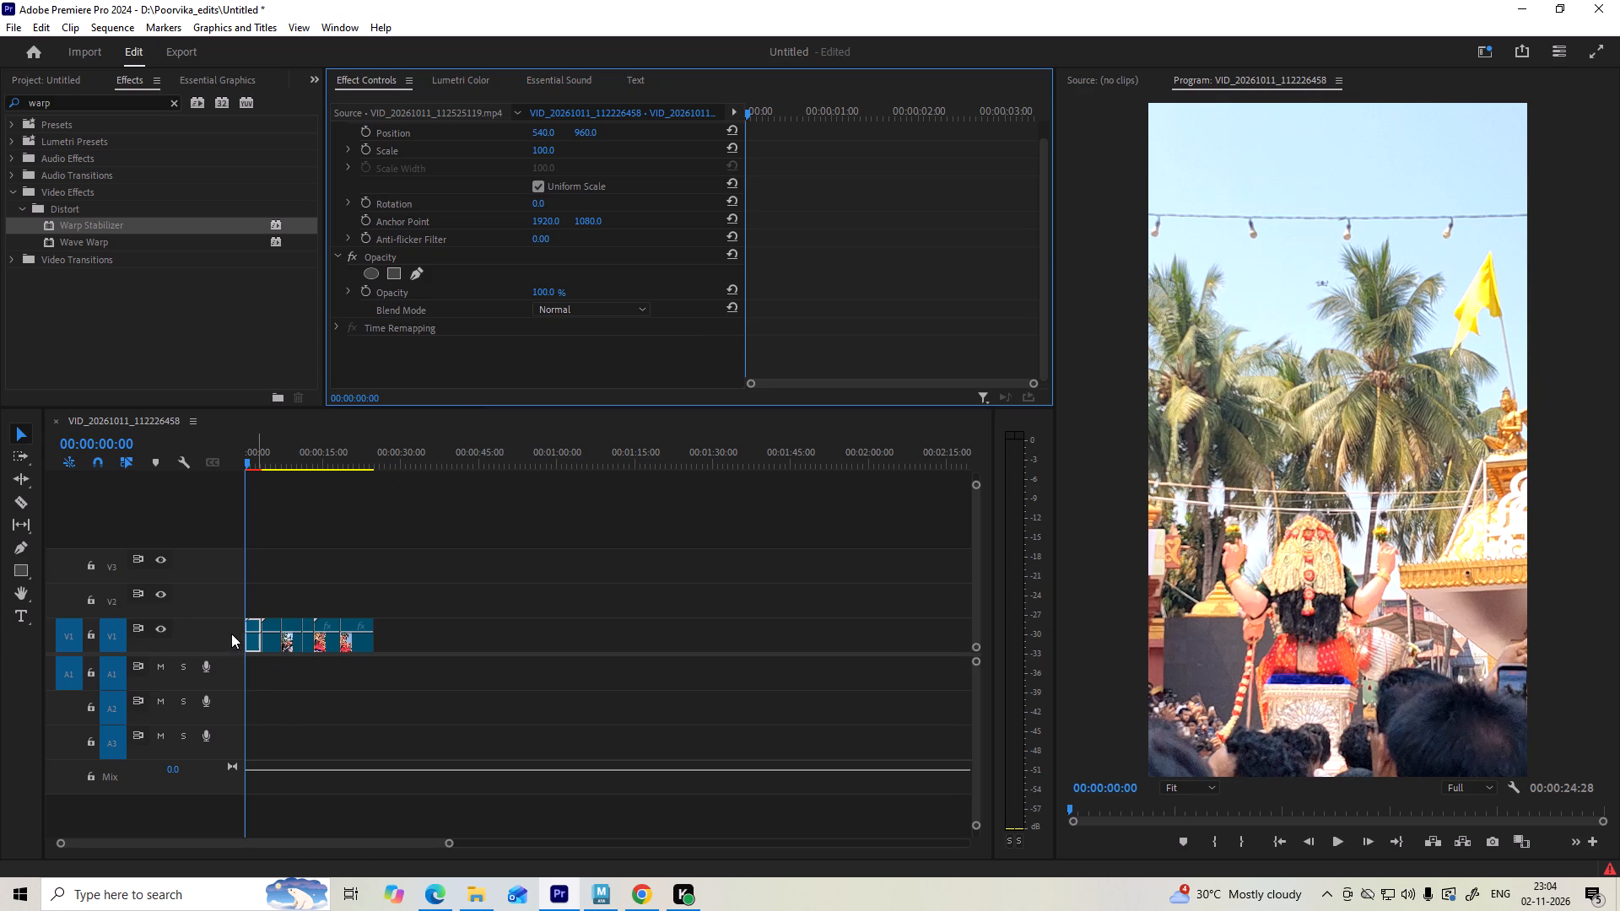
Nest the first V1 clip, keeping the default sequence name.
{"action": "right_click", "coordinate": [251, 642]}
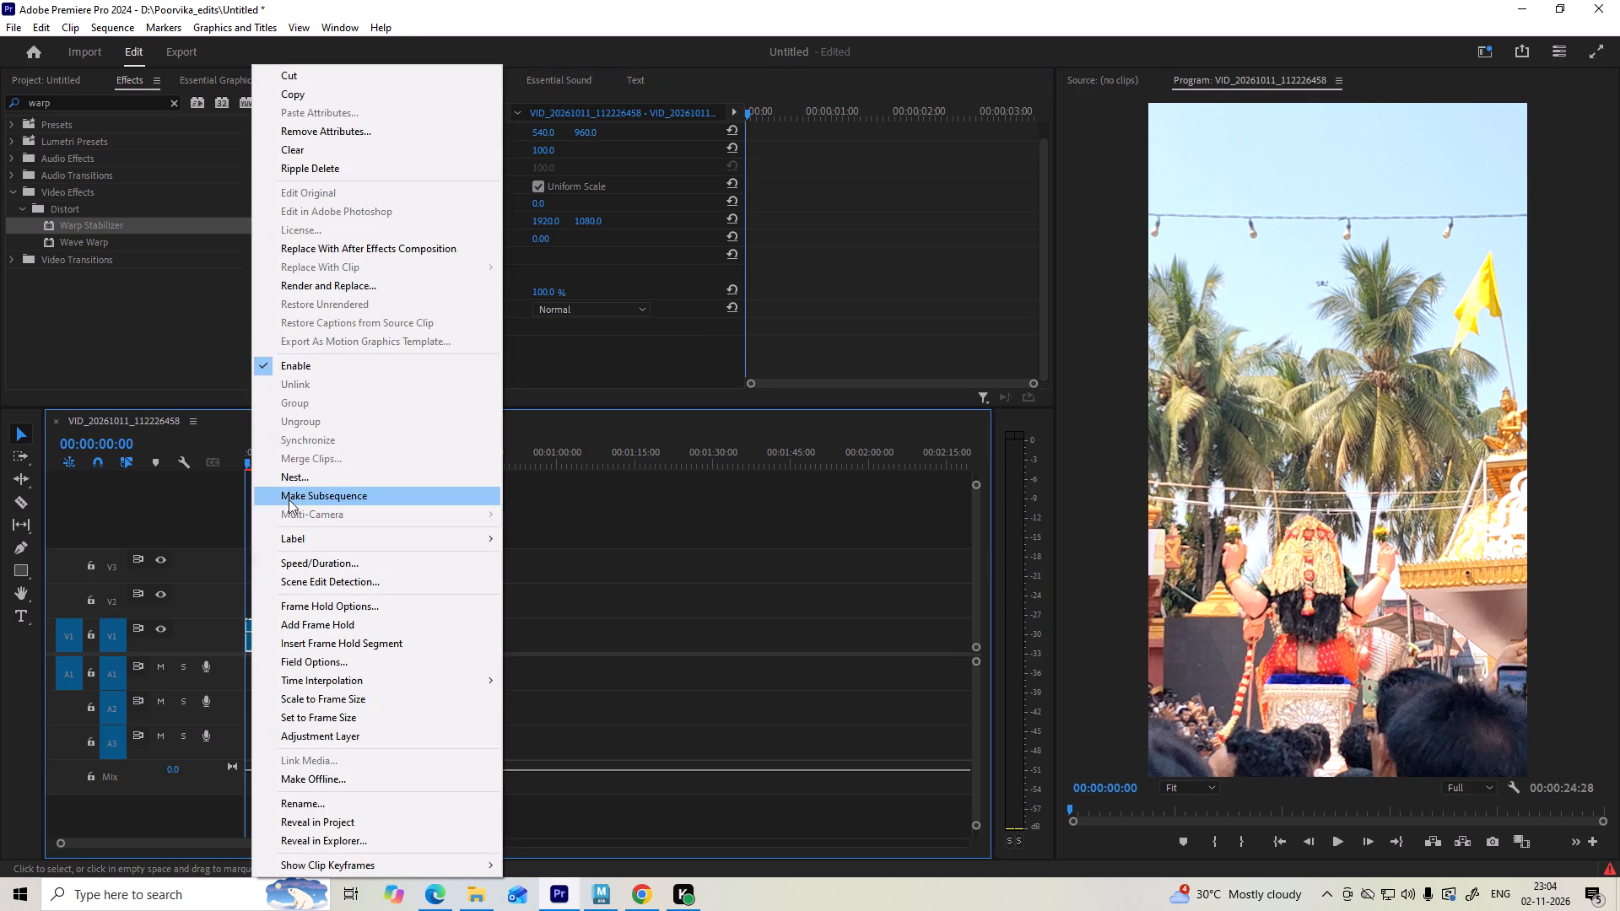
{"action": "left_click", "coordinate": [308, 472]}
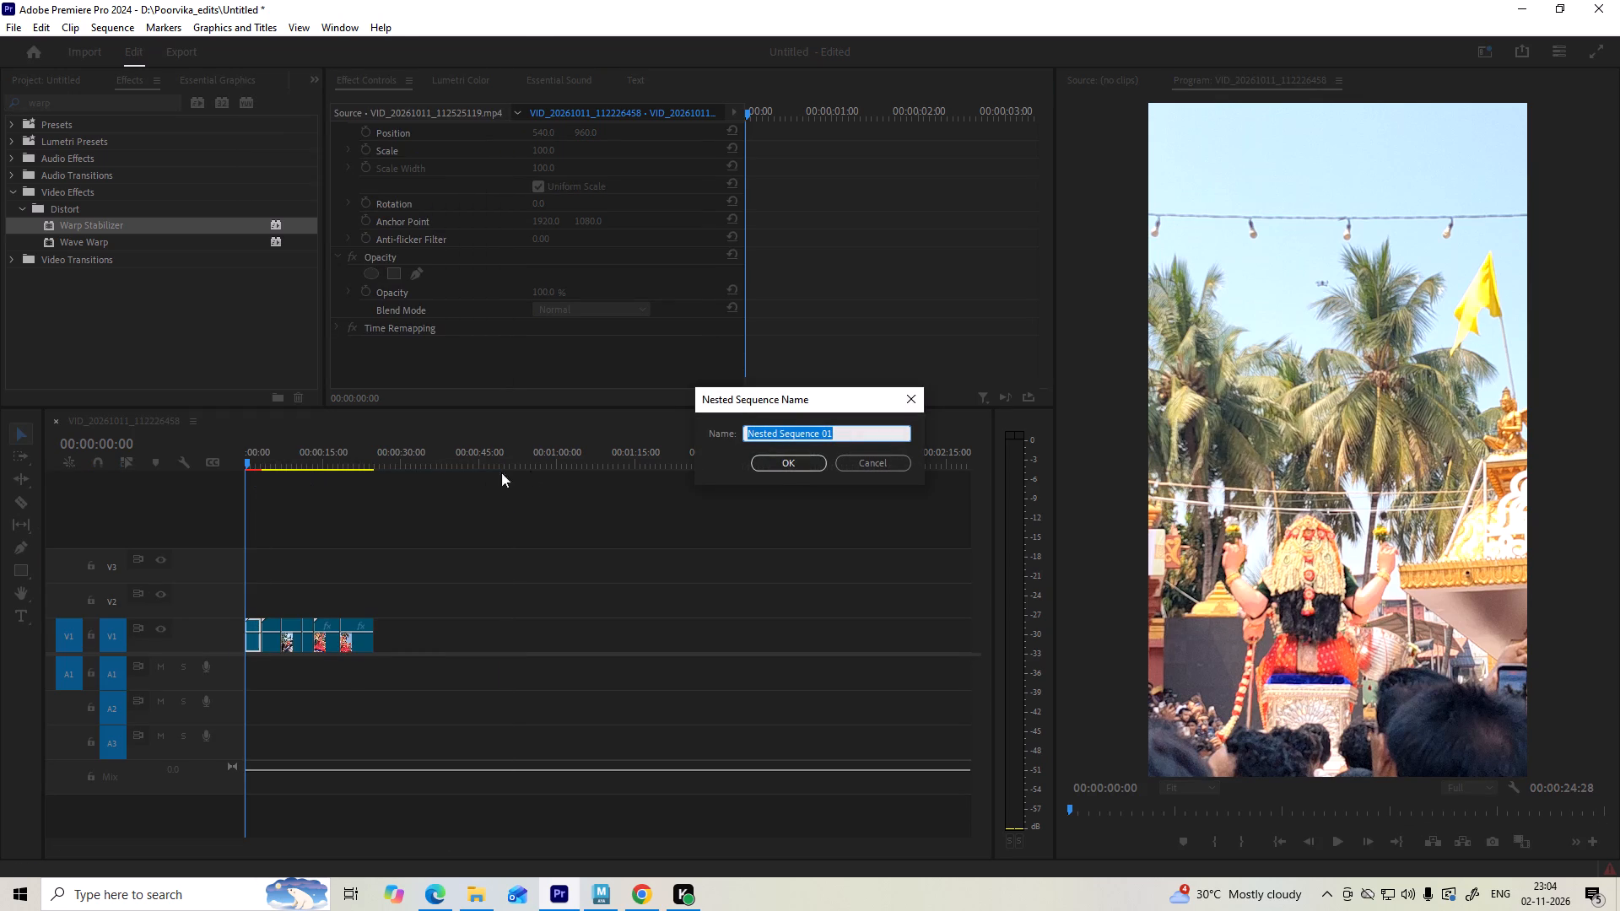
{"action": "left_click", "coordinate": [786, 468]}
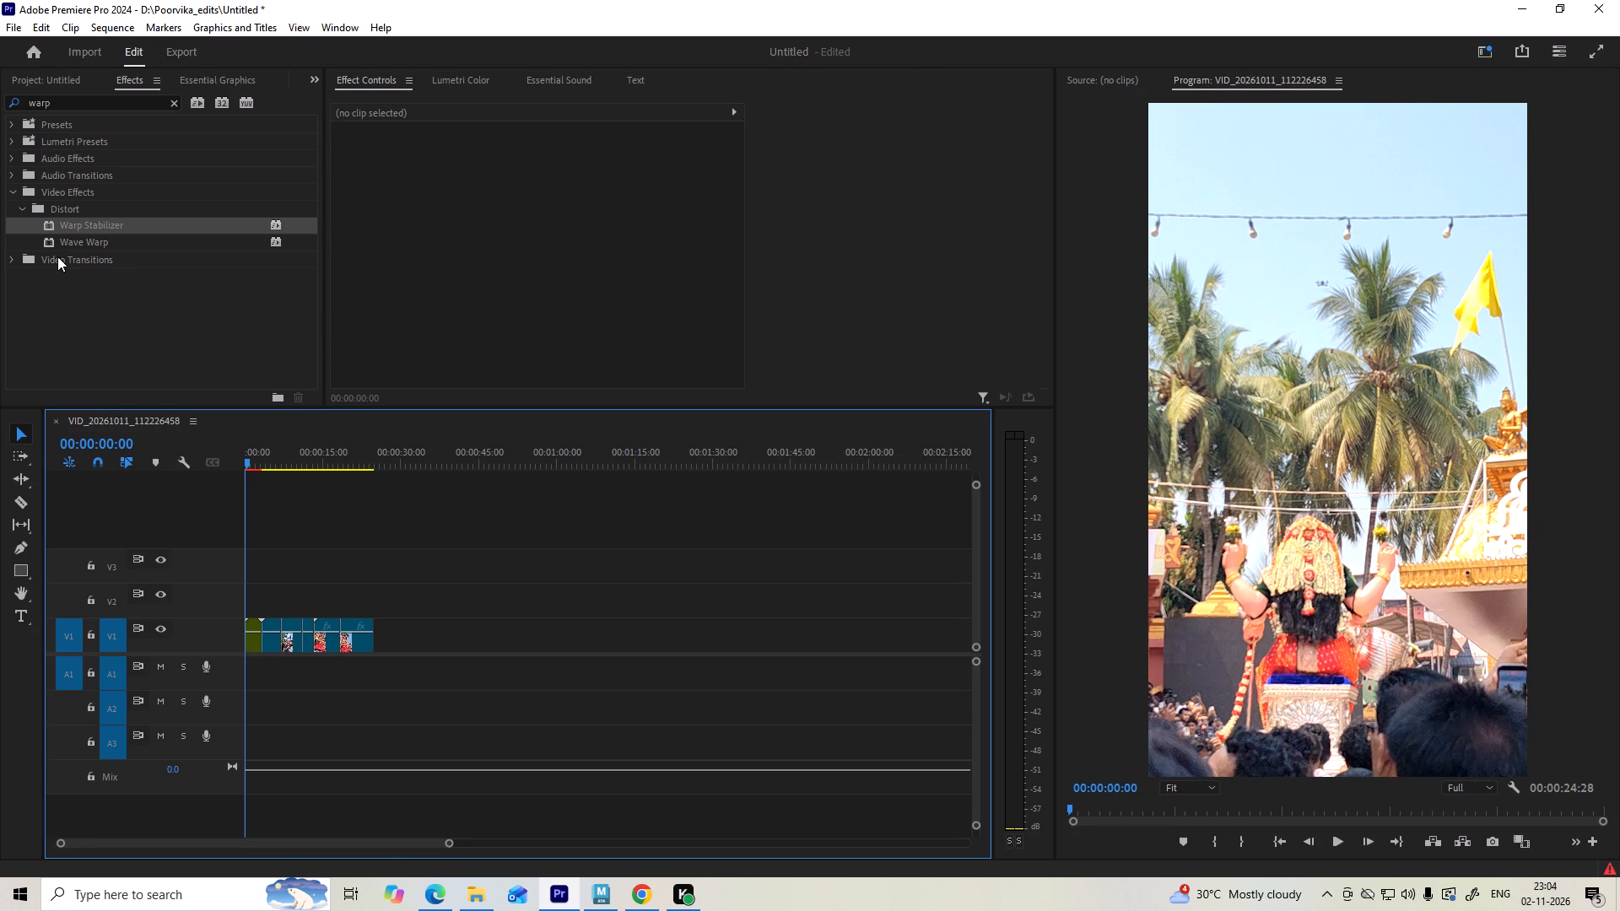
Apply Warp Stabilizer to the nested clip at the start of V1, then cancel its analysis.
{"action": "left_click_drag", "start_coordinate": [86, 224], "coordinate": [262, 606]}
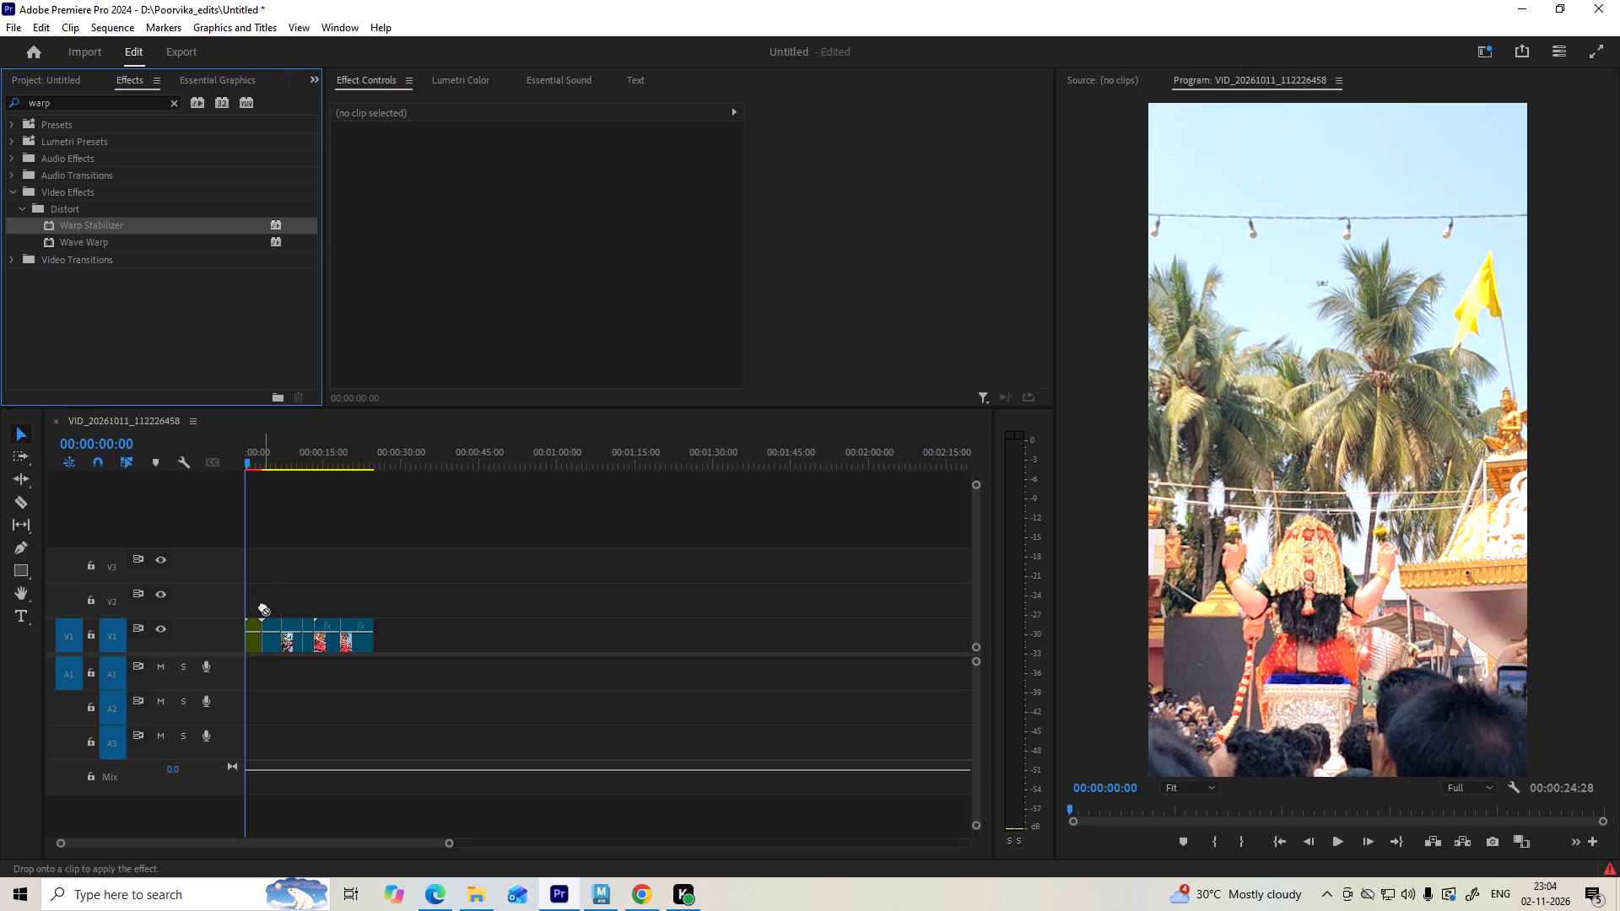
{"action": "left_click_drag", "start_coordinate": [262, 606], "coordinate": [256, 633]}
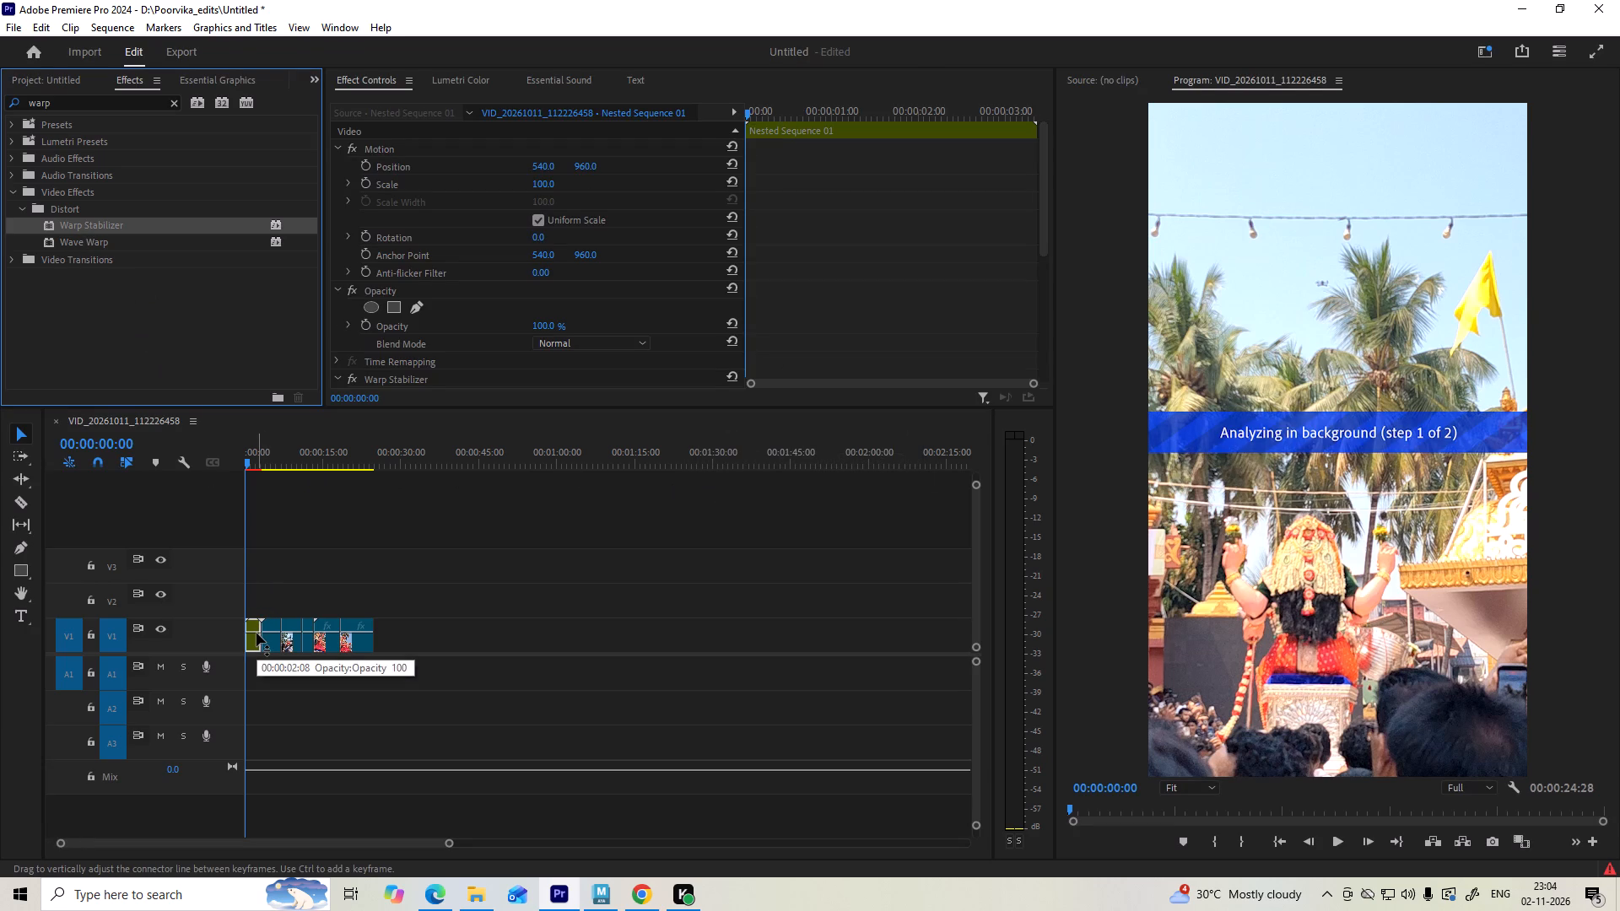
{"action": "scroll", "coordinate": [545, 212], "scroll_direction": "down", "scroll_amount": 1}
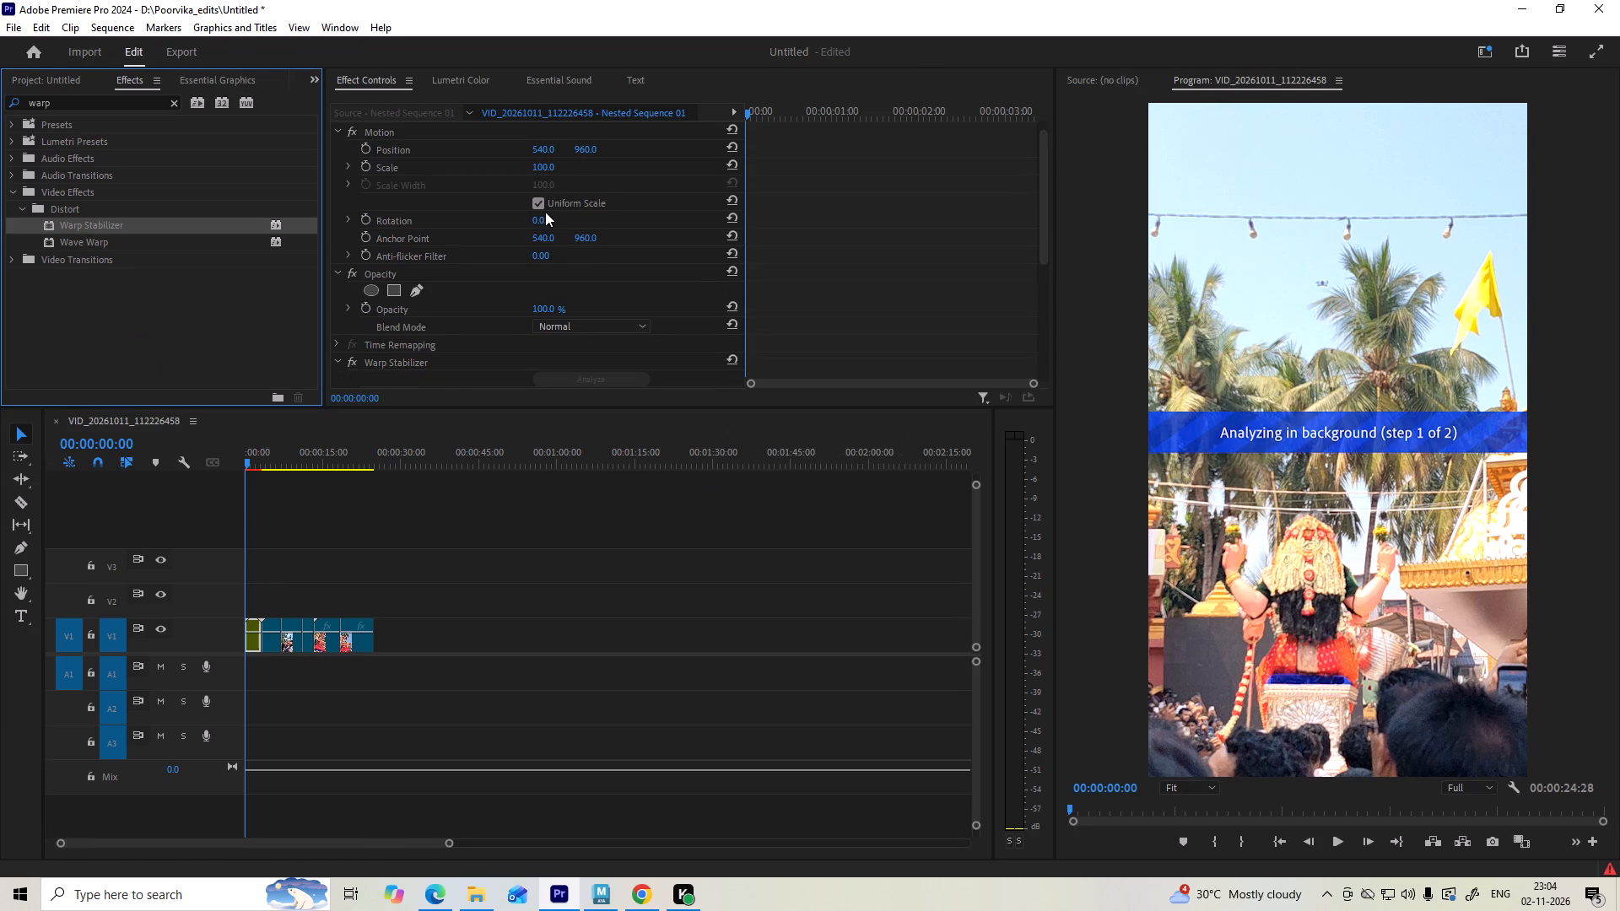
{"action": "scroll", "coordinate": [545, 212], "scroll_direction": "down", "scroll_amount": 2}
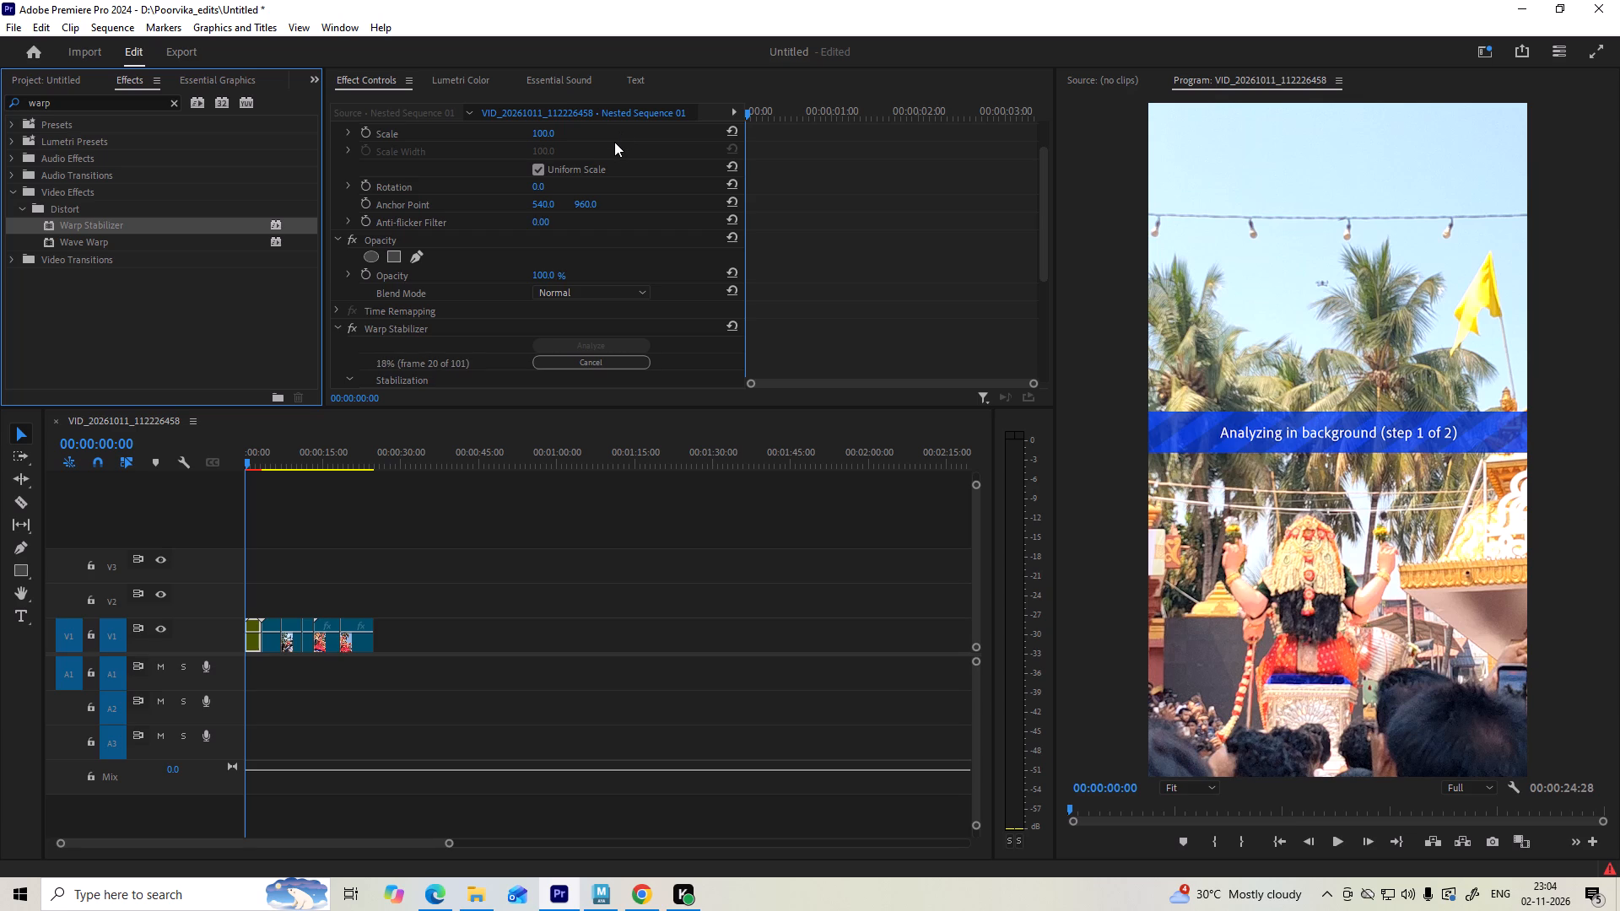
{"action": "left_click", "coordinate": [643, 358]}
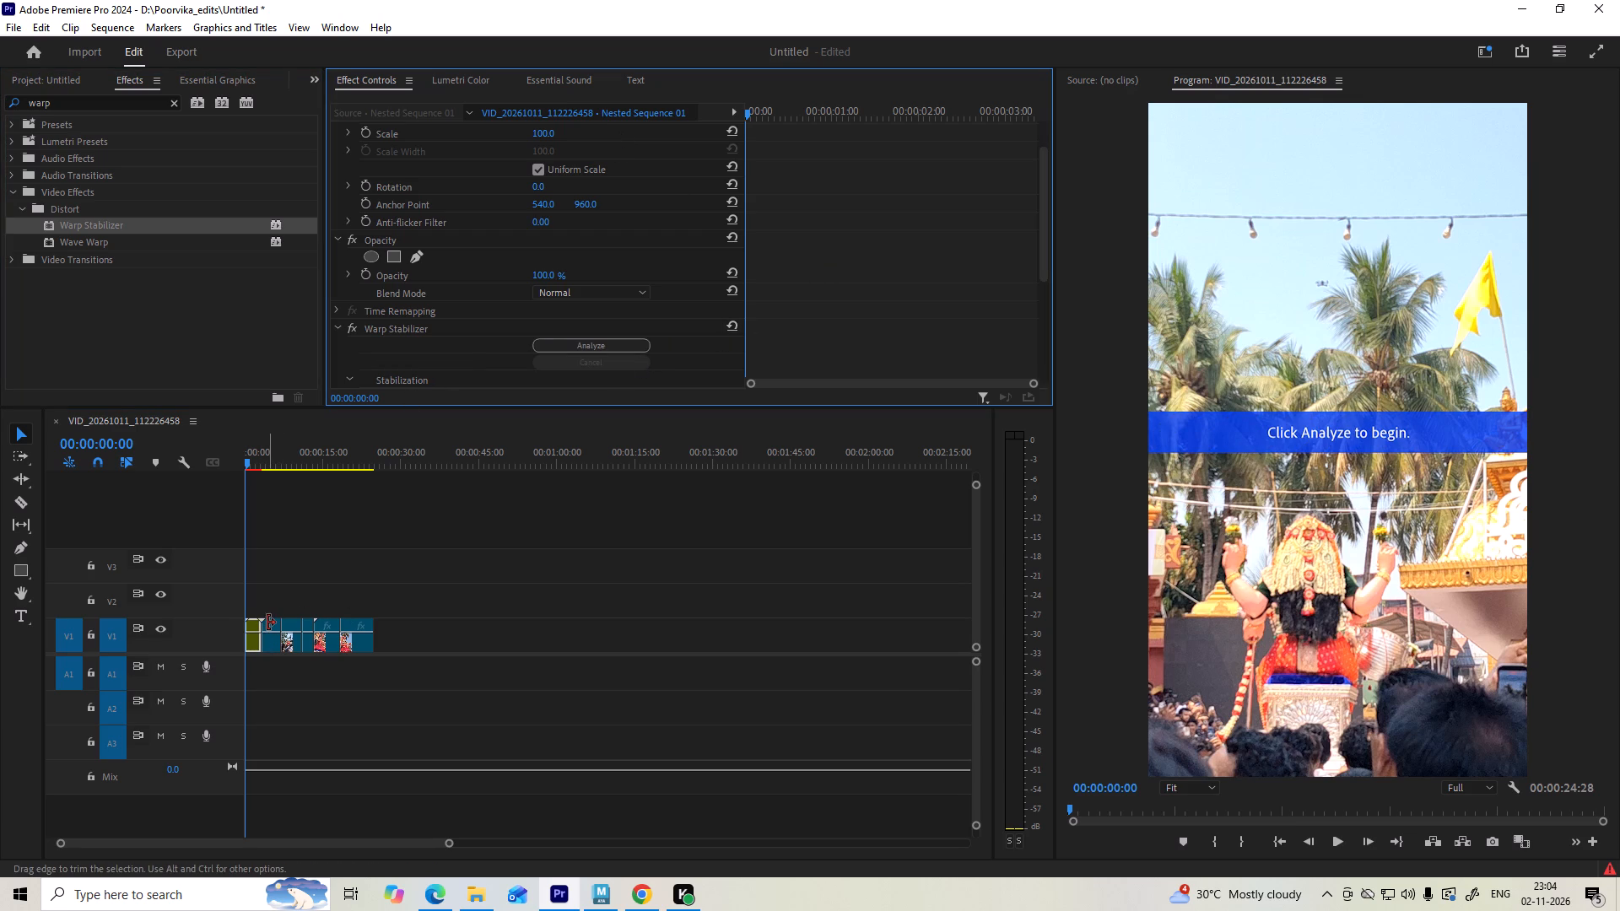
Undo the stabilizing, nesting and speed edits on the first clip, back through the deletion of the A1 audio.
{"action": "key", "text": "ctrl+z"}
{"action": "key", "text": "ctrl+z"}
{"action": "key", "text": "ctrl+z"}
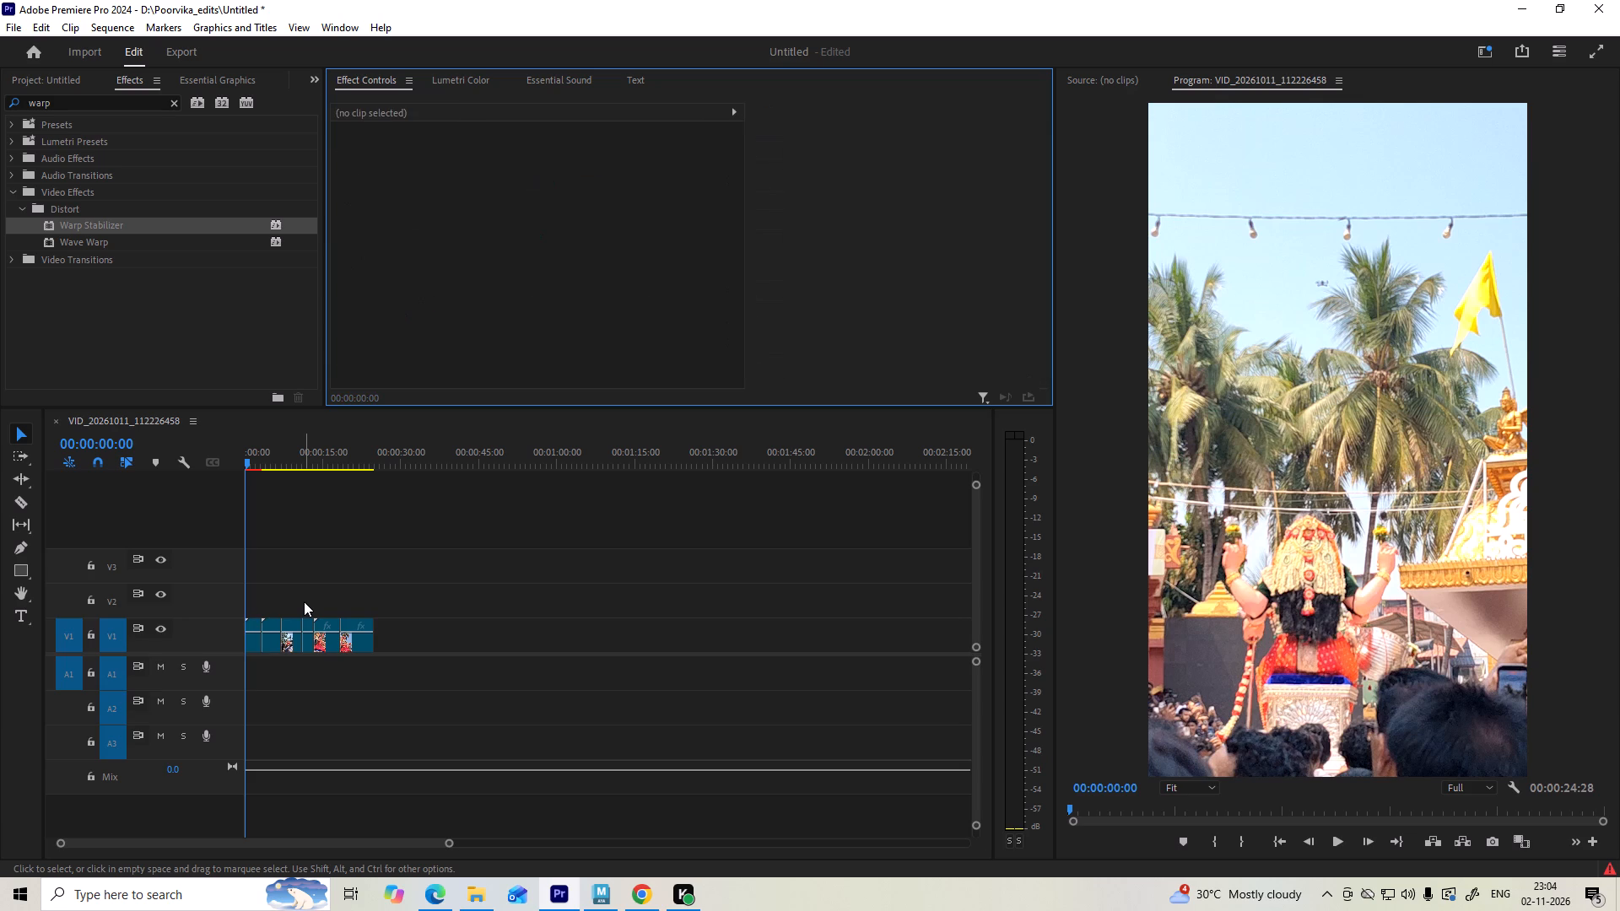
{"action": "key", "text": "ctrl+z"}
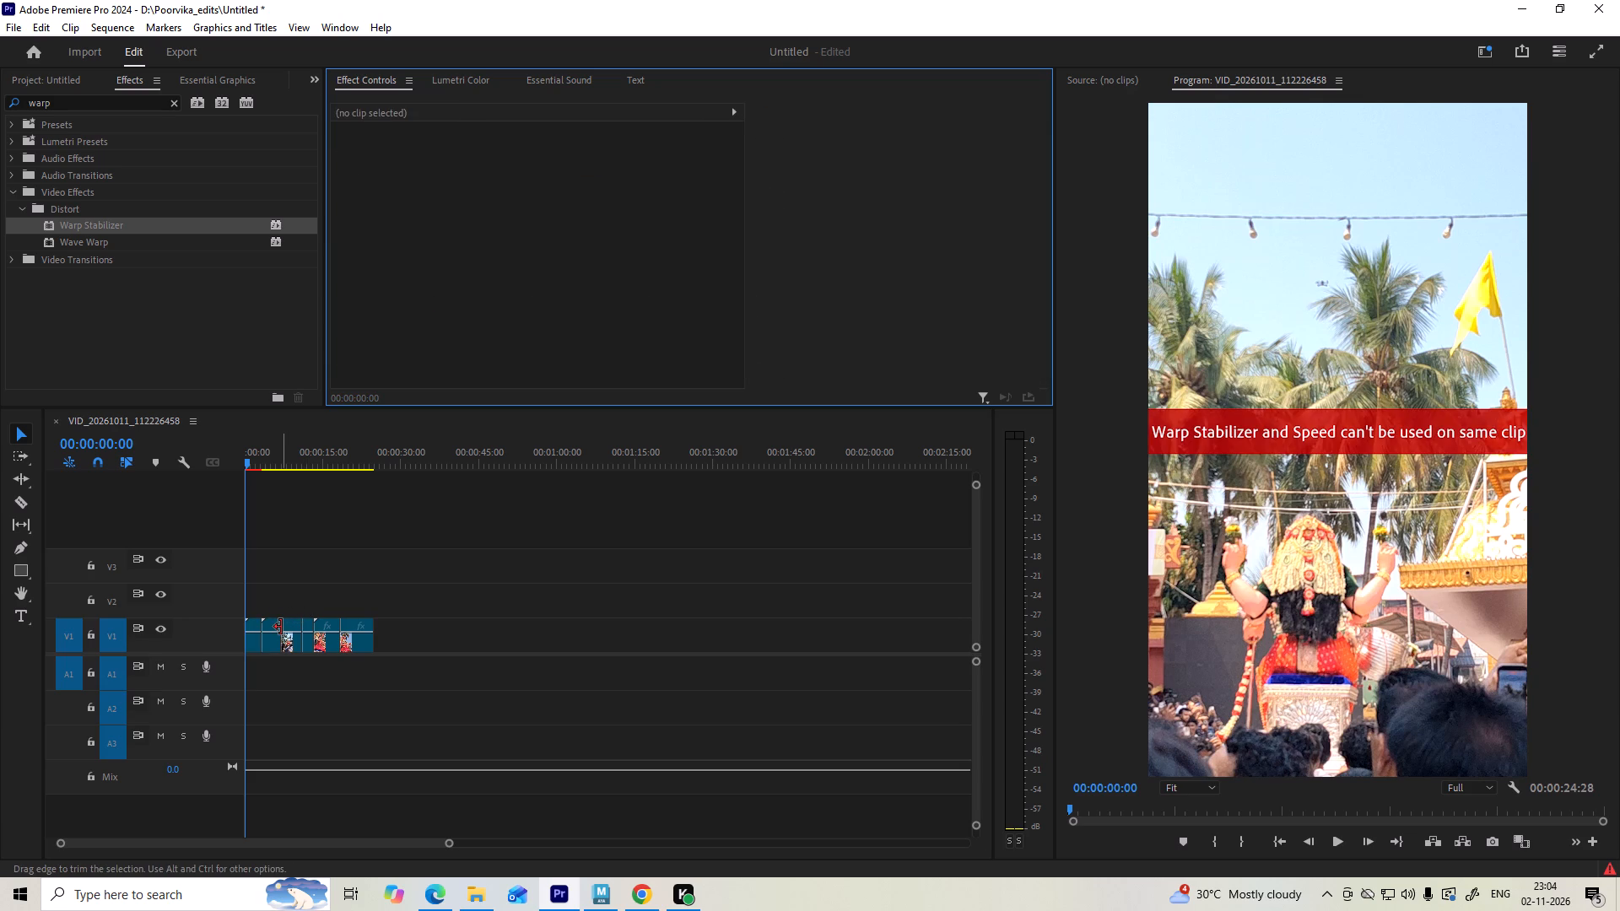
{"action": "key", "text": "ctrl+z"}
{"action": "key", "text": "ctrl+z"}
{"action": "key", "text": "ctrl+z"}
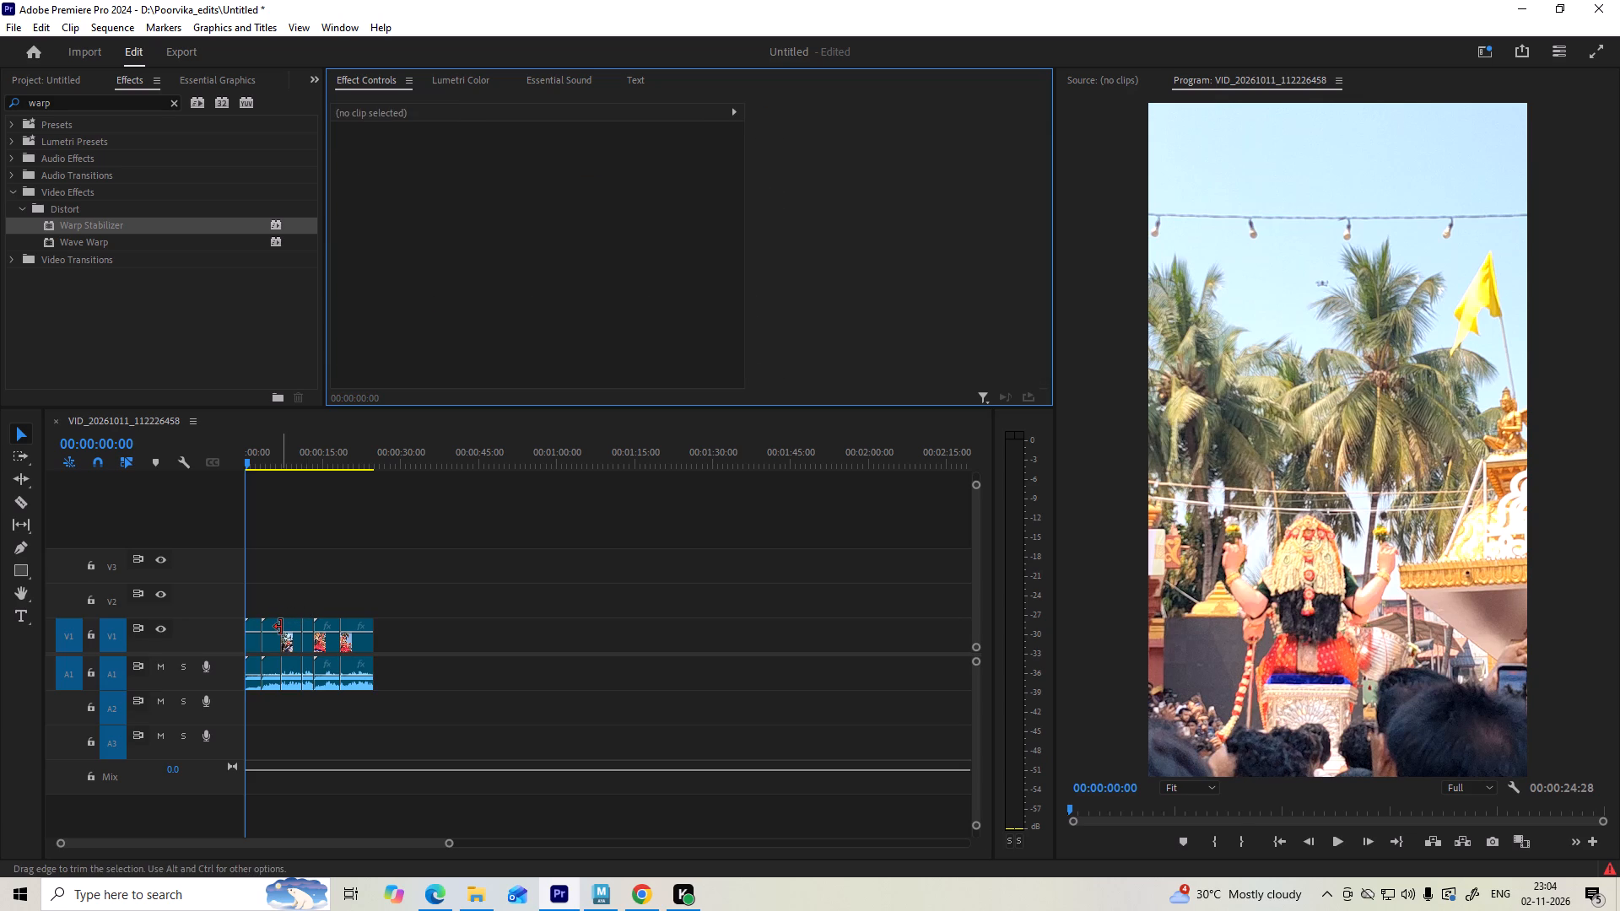
Delete all the audio clips on A1.
{"action": "left_click_drag", "start_coordinate": [395, 671], "coordinate": [240, 691]}
{"action": "key", "text": "Delete"}
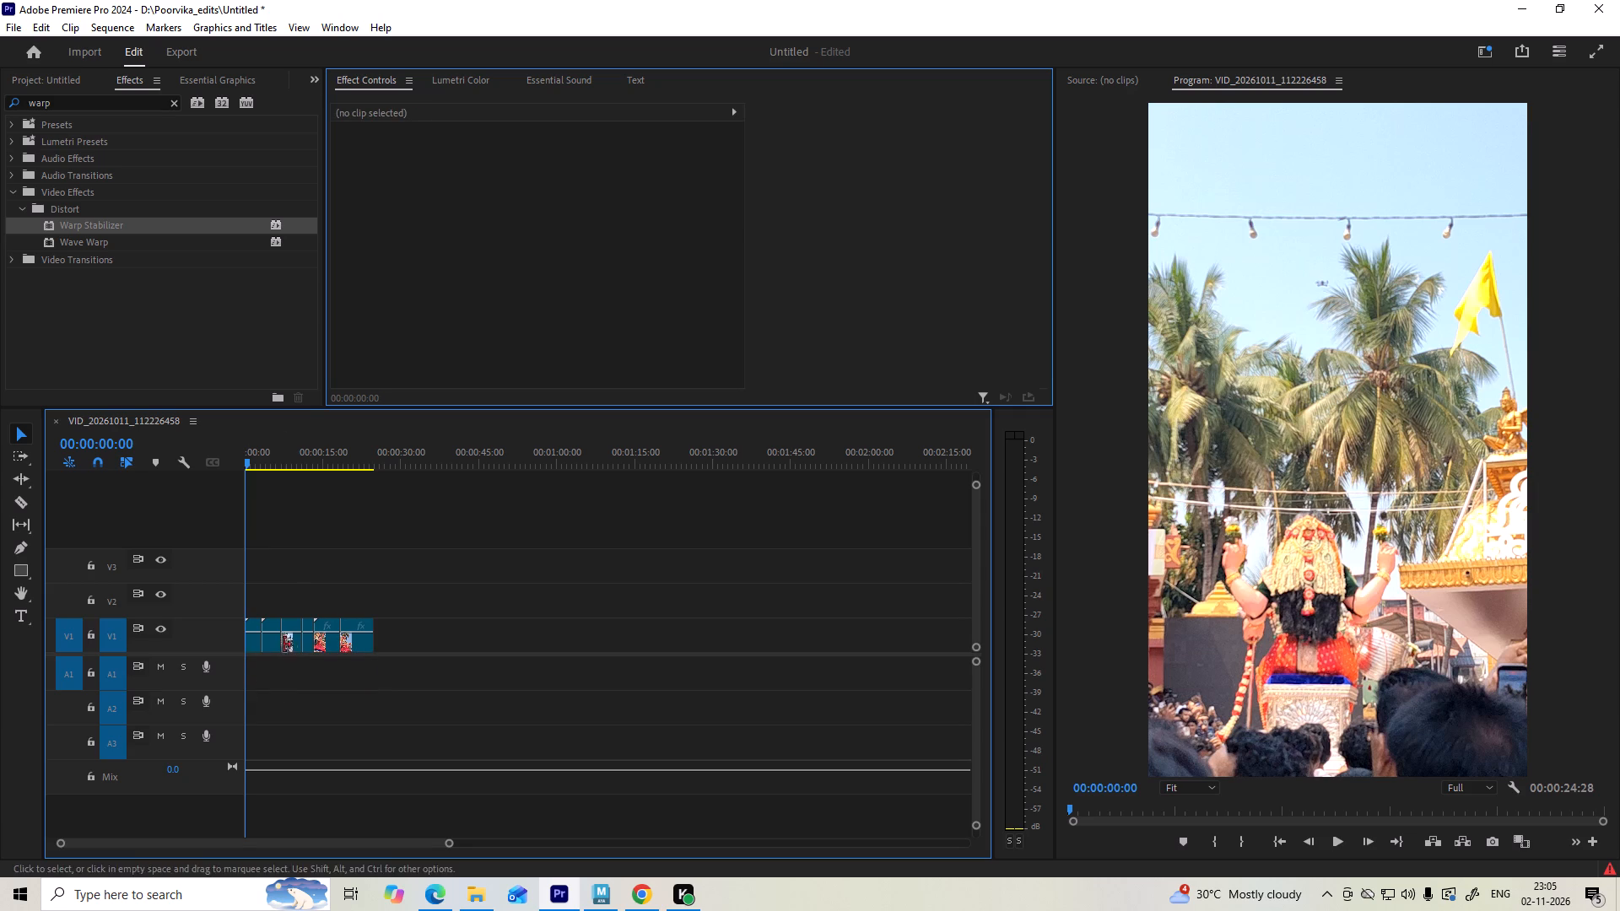
Play the sequence from the start to review the opening clips, and return the playhead to 00:00:00:00.
{"action": "key", "text": "space"}
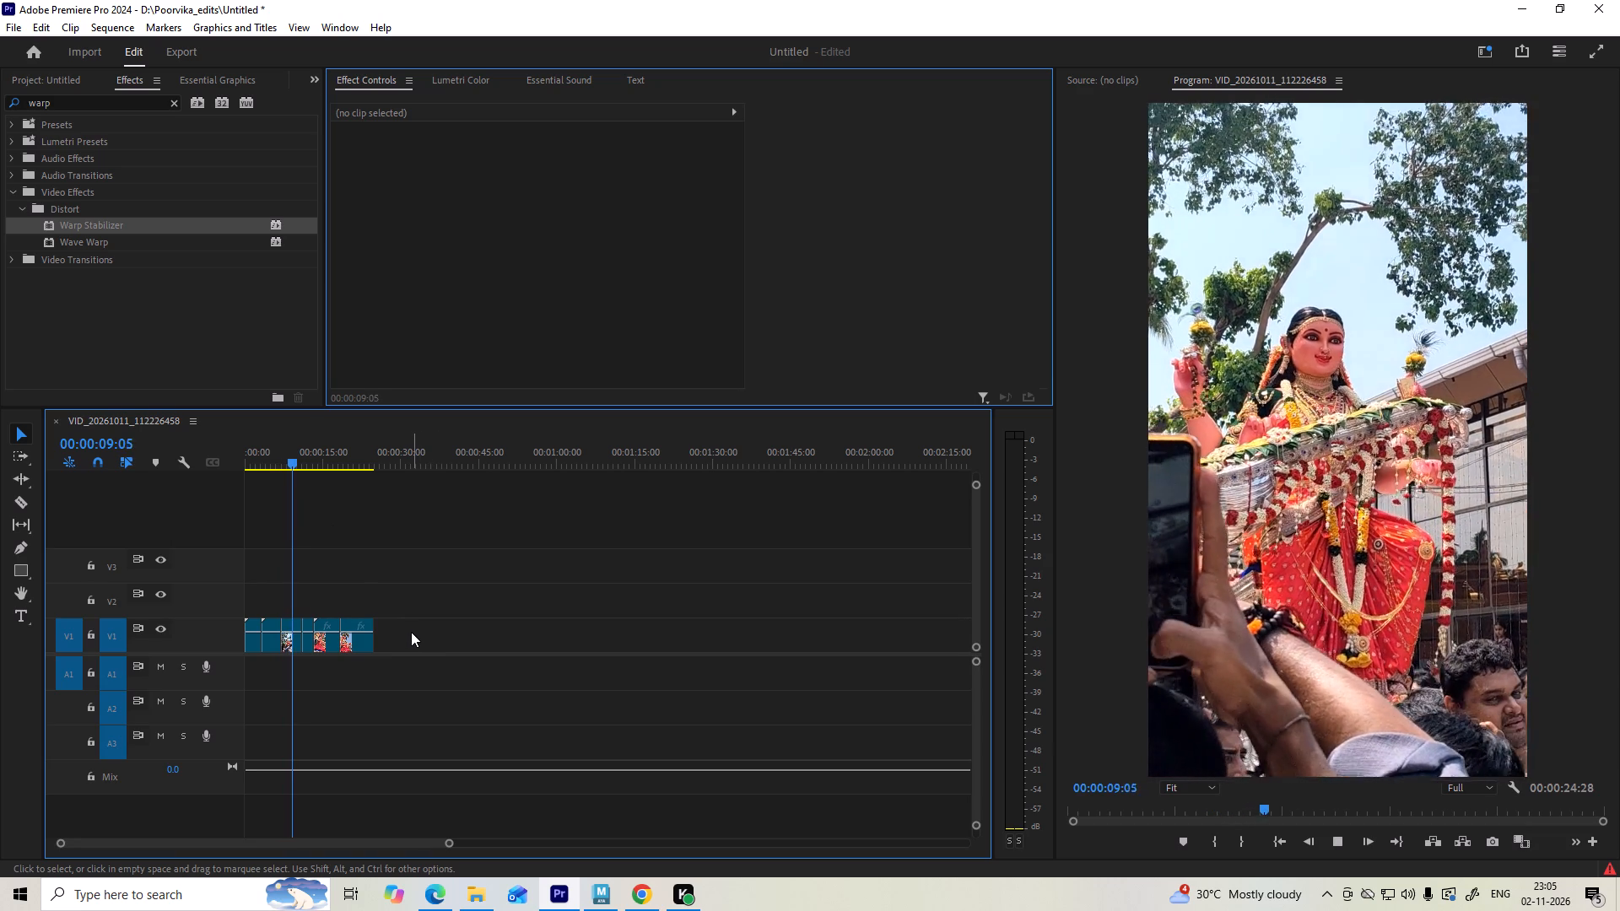
{"action": "left_click_drag", "start_coordinate": [297, 455], "coordinate": [223, 466]}
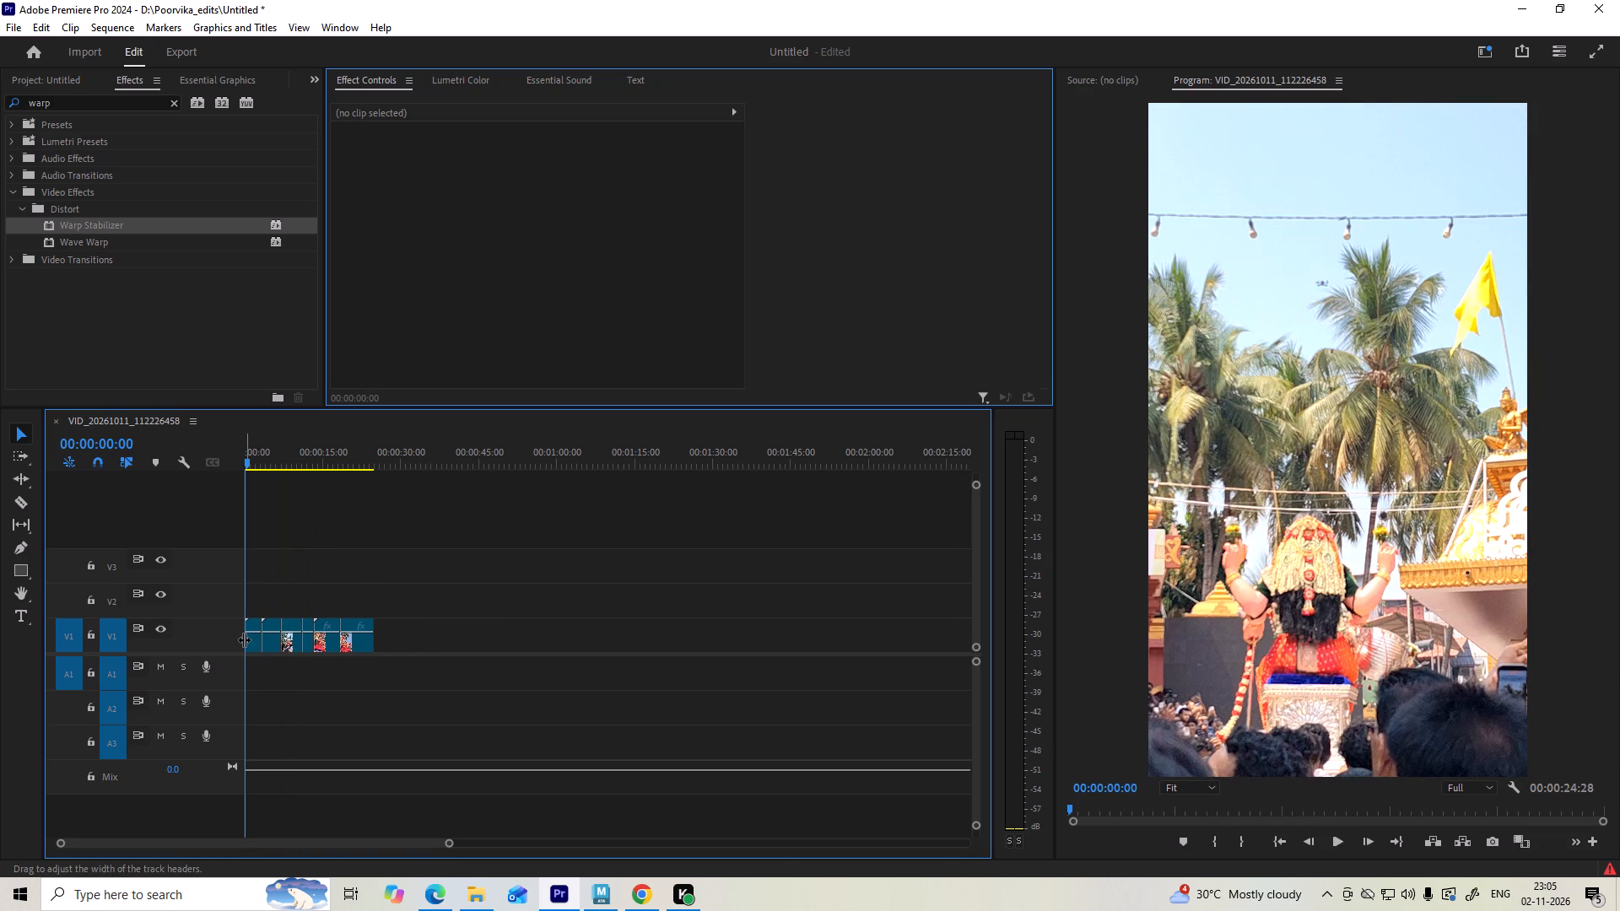
Set the first V1 clip's speed to 60% with Optical flow time interpolation.
{"action": "left_click", "coordinate": [251, 639]}
{"action": "right_click", "coordinate": [246, 640]}
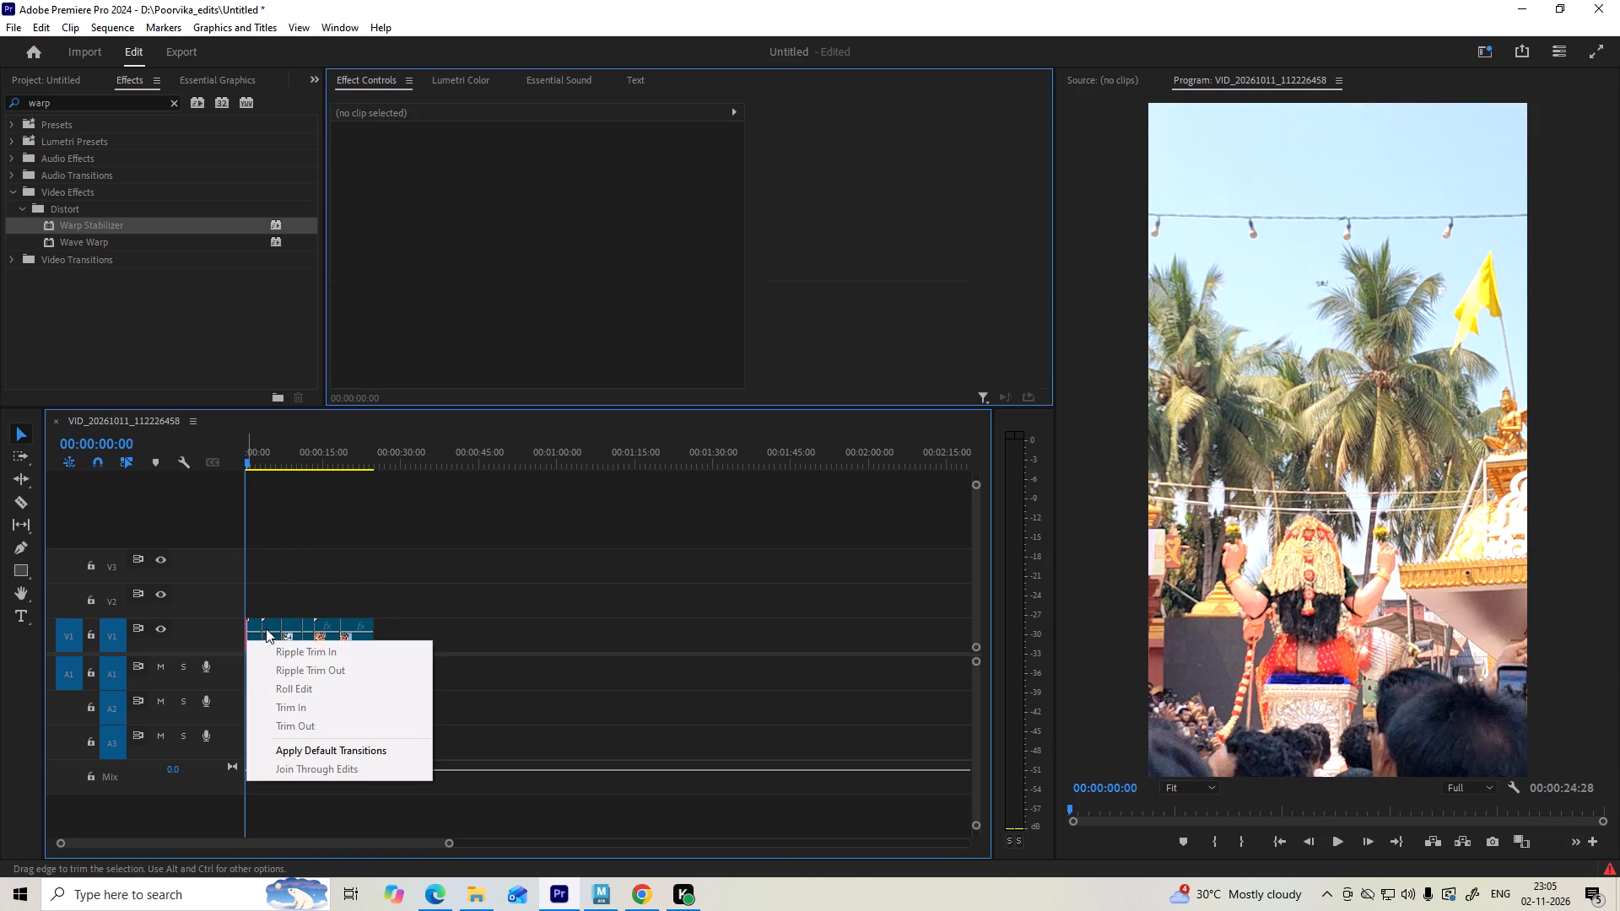
{"action": "left_click", "coordinate": [255, 634]}
{"action": "right_click", "coordinate": [255, 634]}
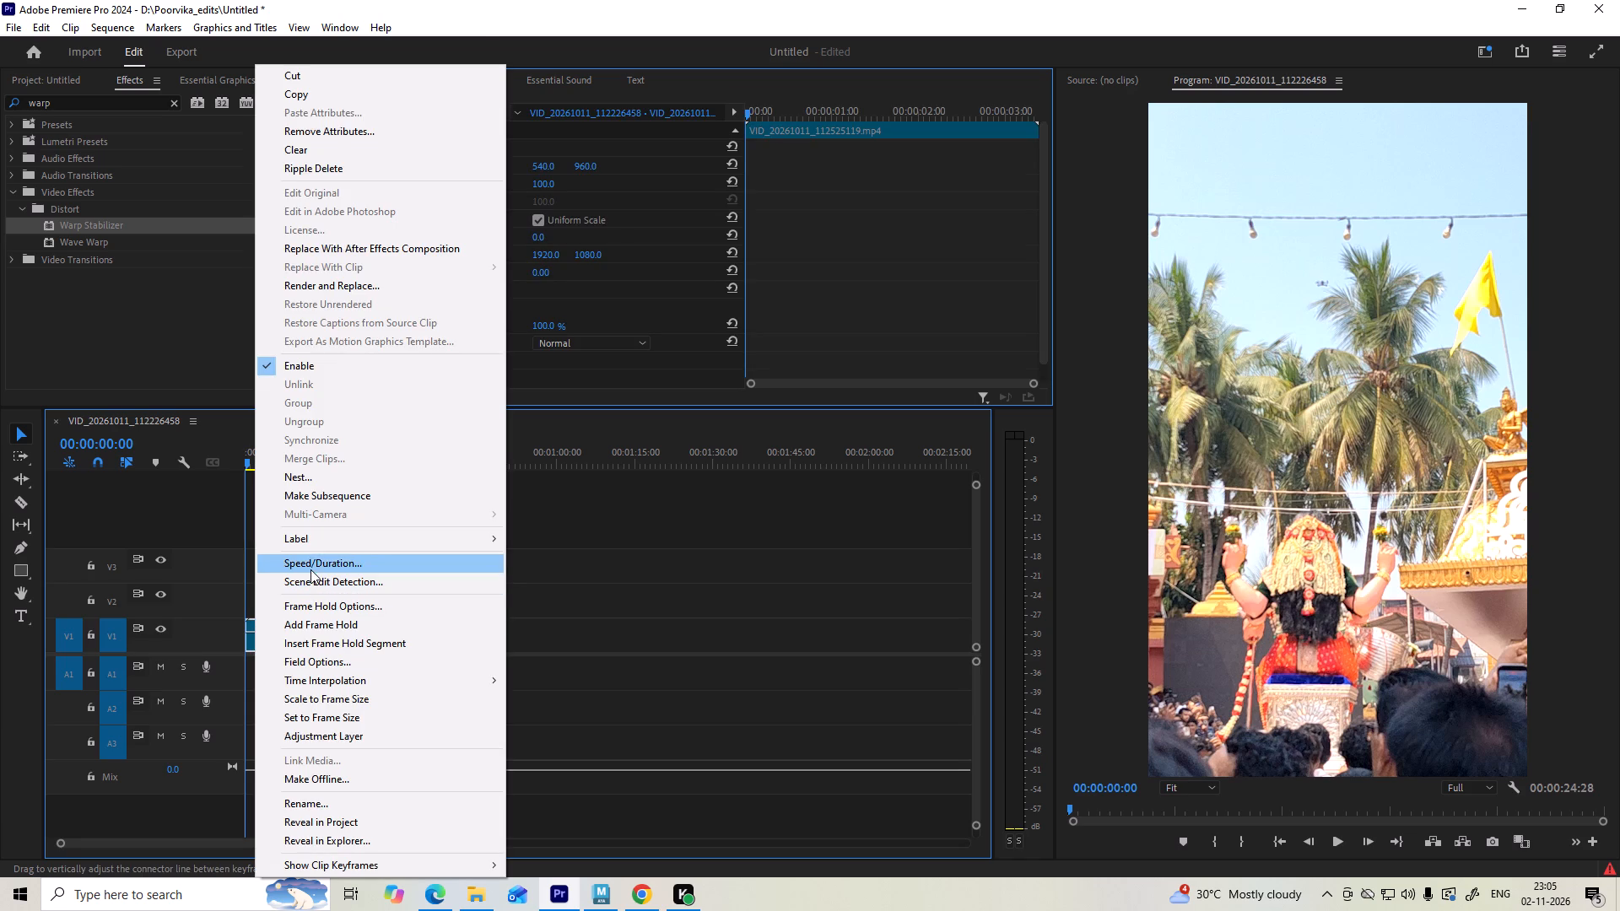
{"action": "left_click", "coordinate": [310, 569]}
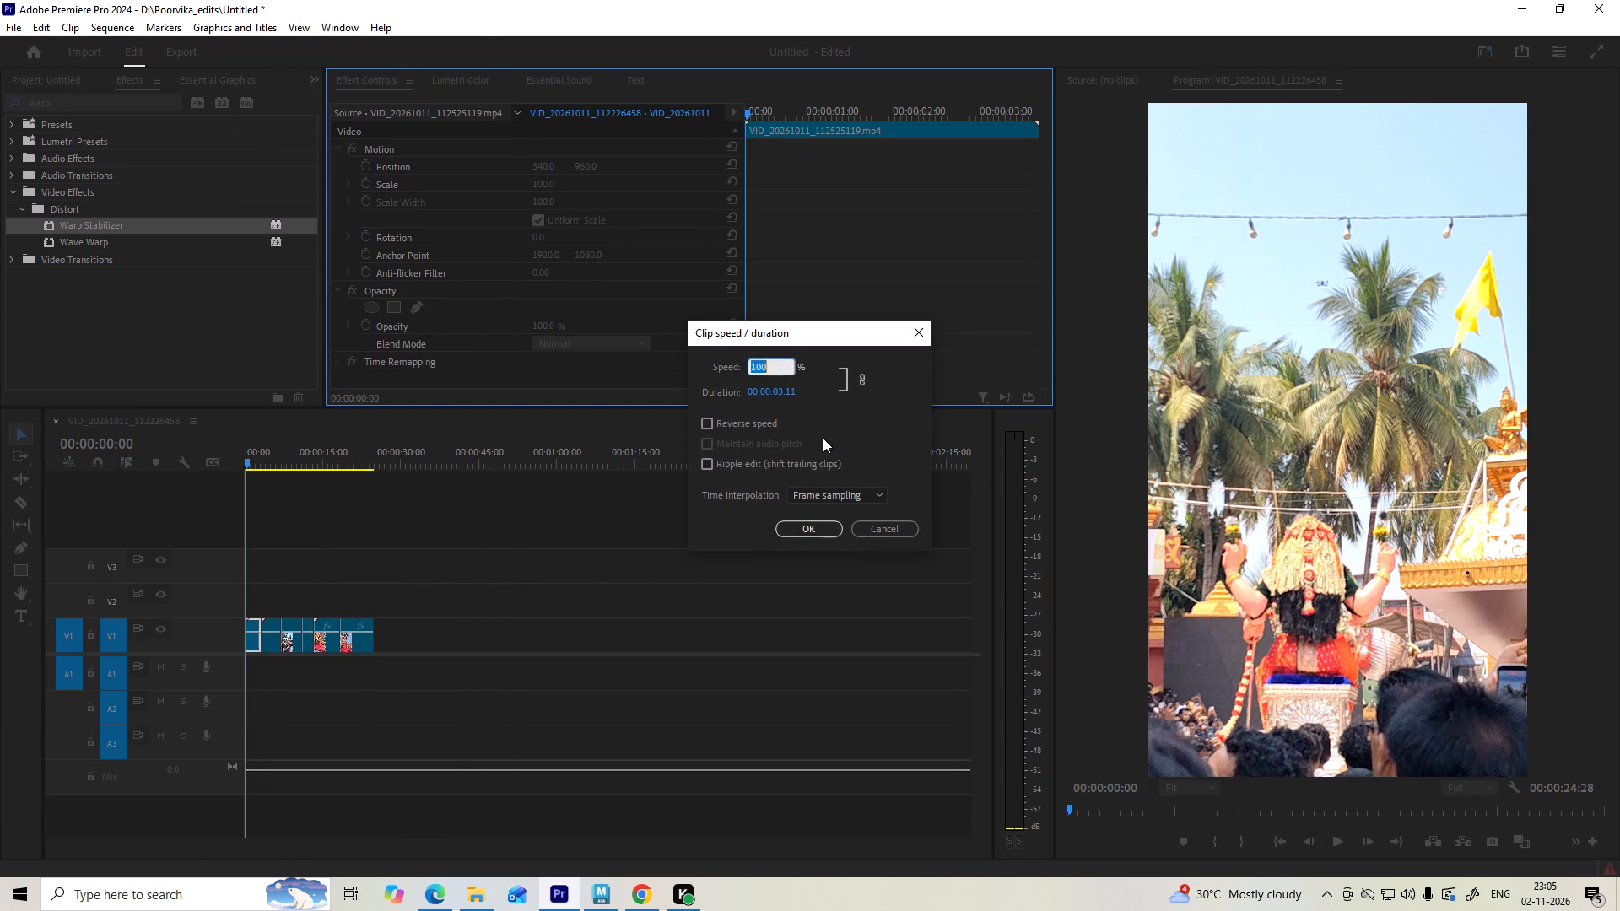
{"action": "key", "text": "6"}
{"action": "key", "text": "0"}
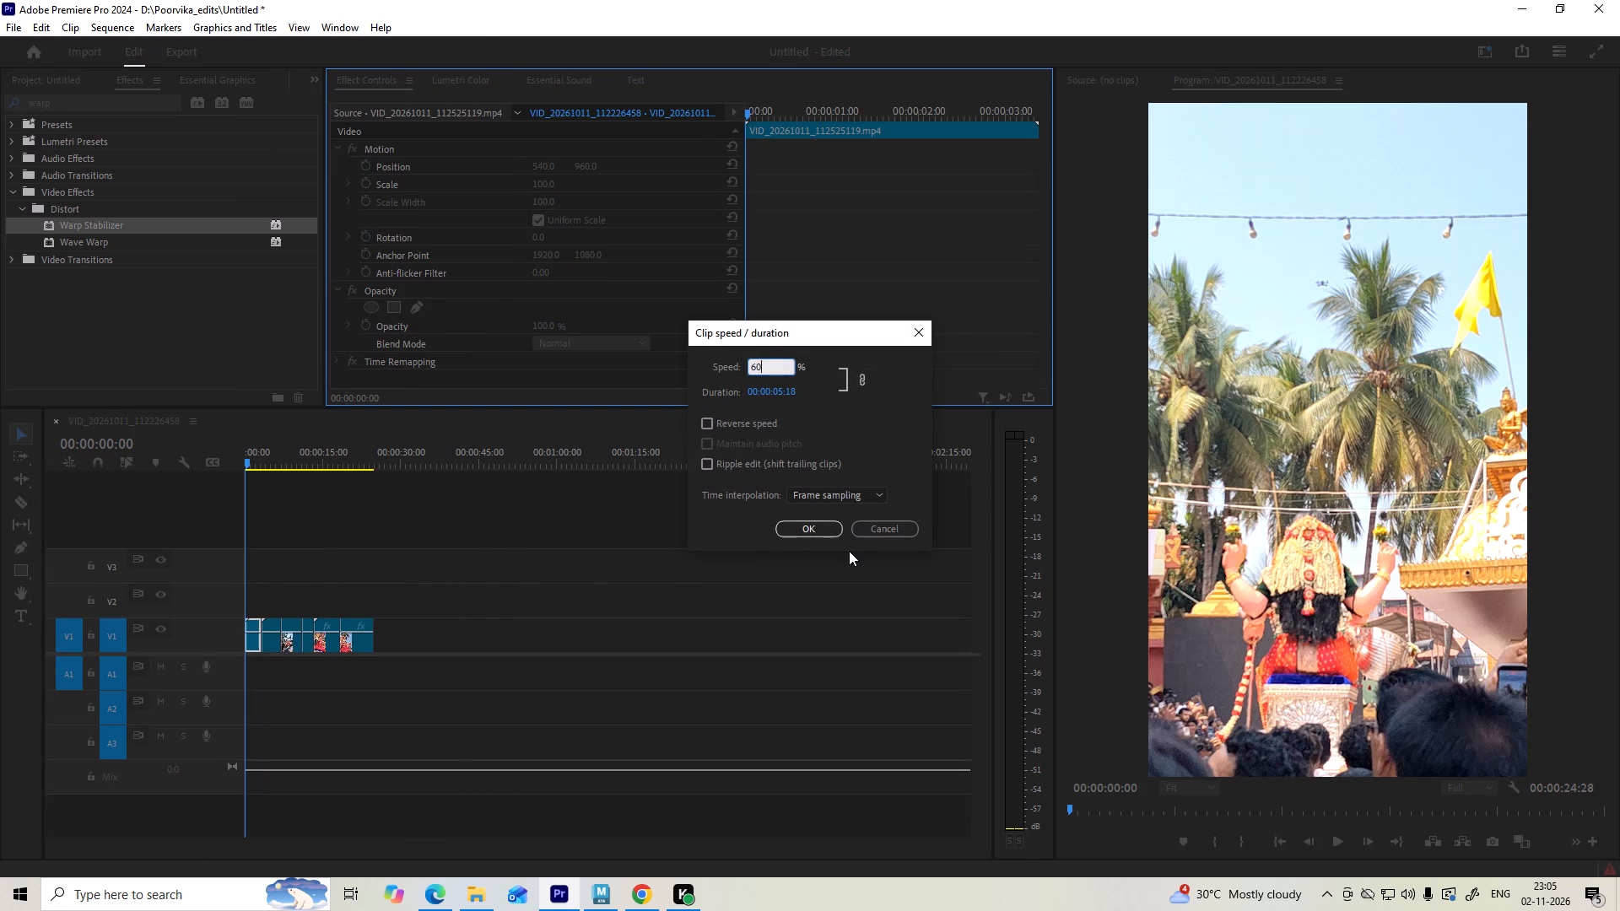
{"action": "left_click", "coordinate": [851, 497]}
{"action": "left_click", "coordinate": [849, 545]}
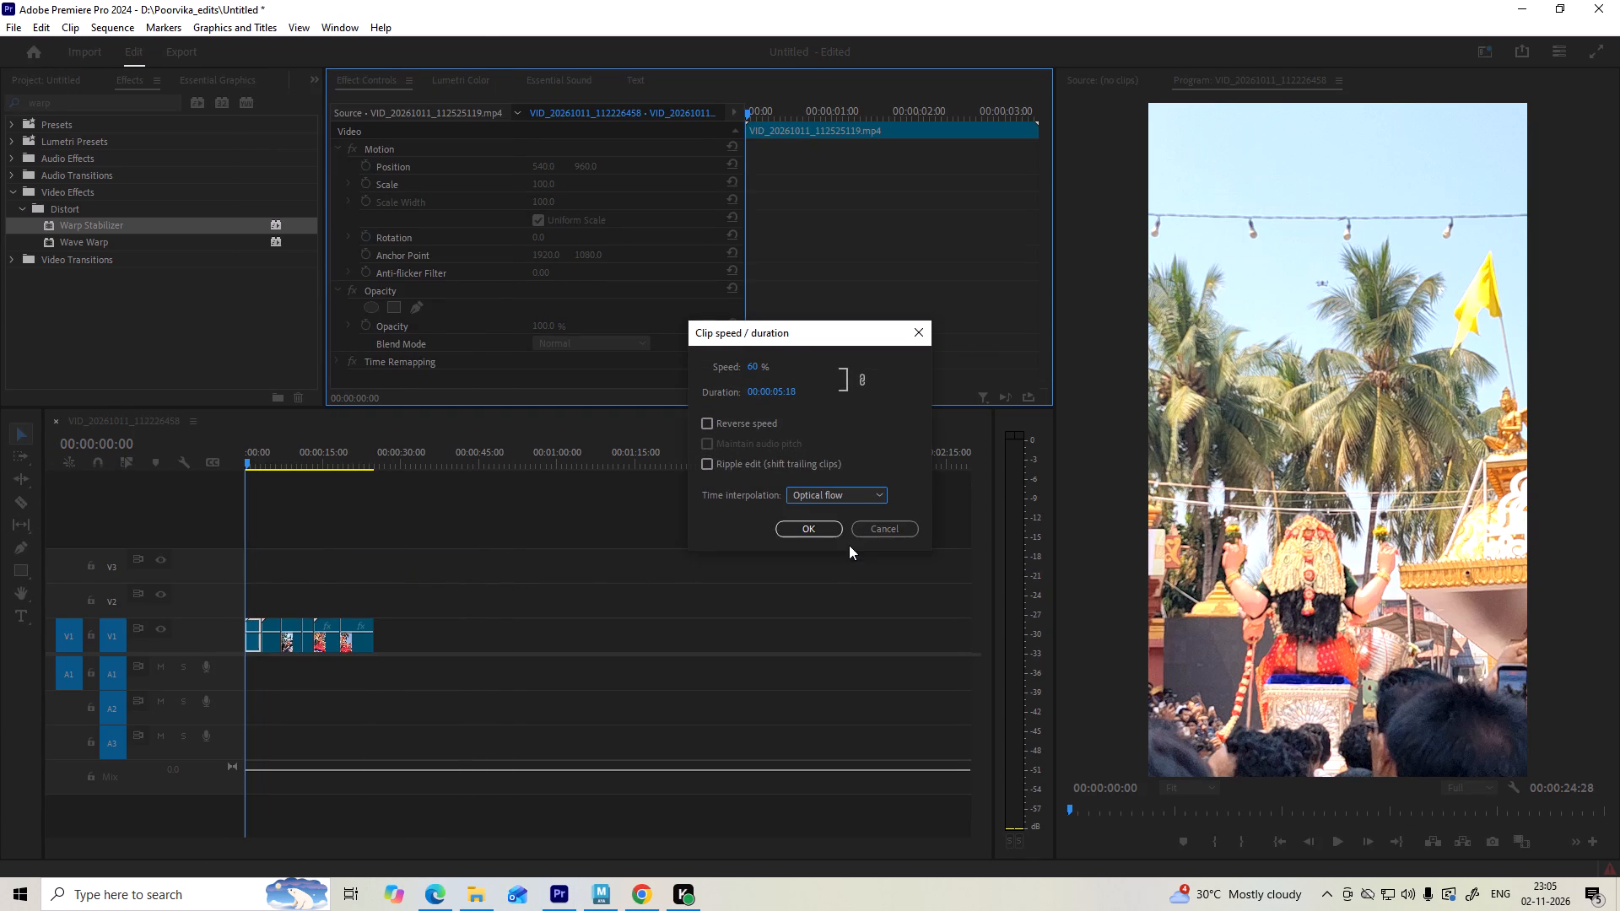
{"action": "left_click", "coordinate": [800, 525]}
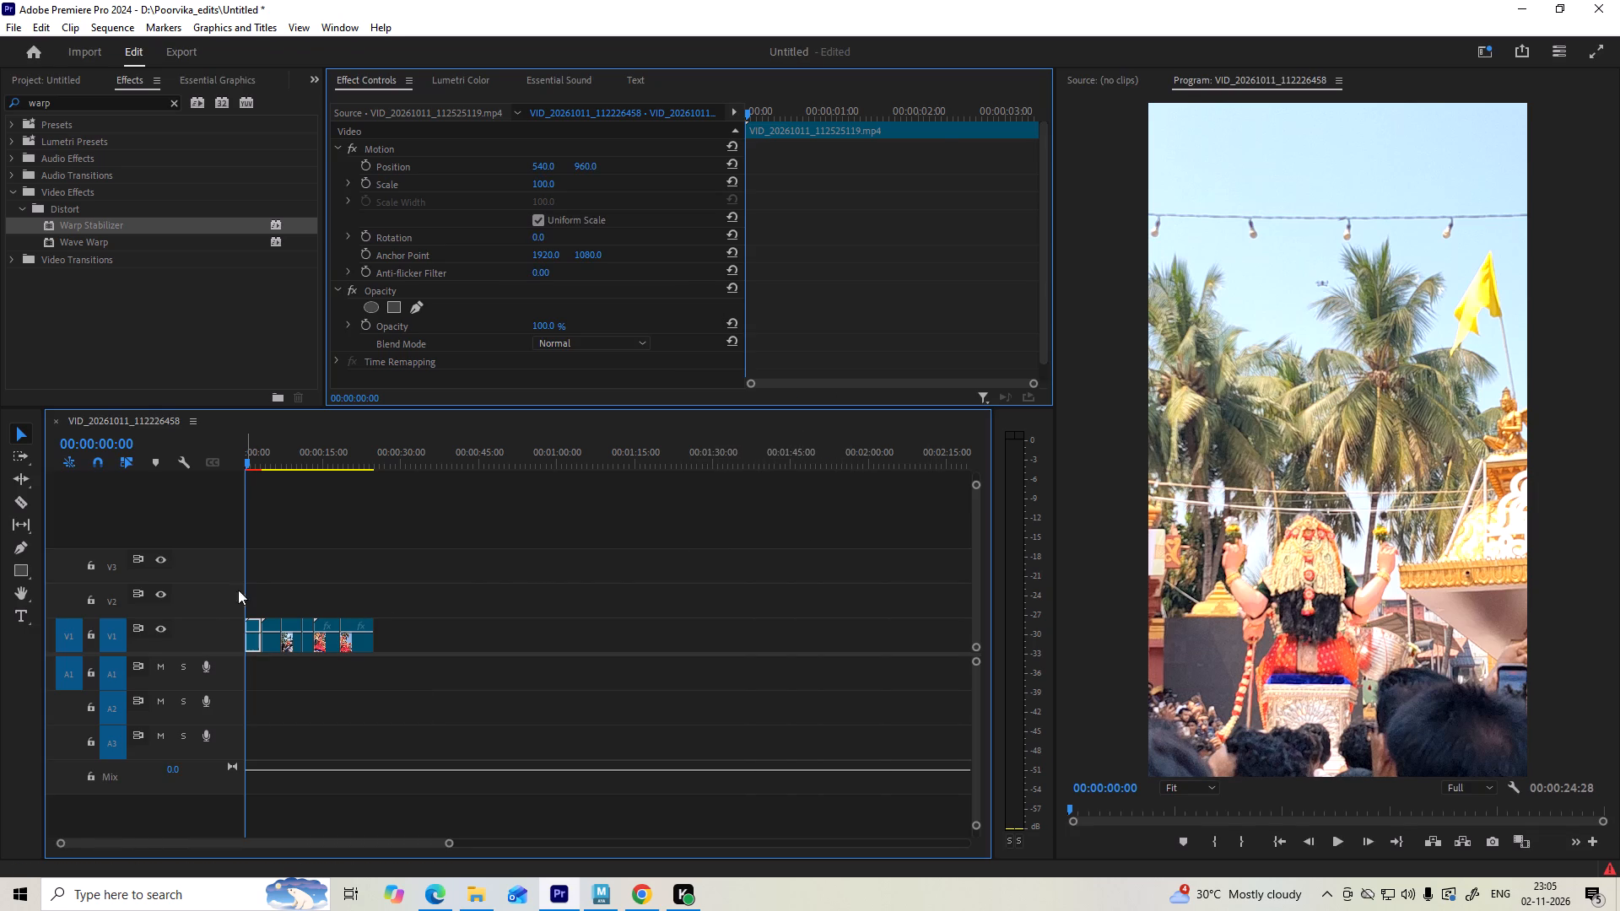
Split the first V1 clip at 00:00:01:24 and delete the part after the cut.
{"action": "left_click_drag", "start_coordinate": [247, 463], "coordinate": [251, 465]}
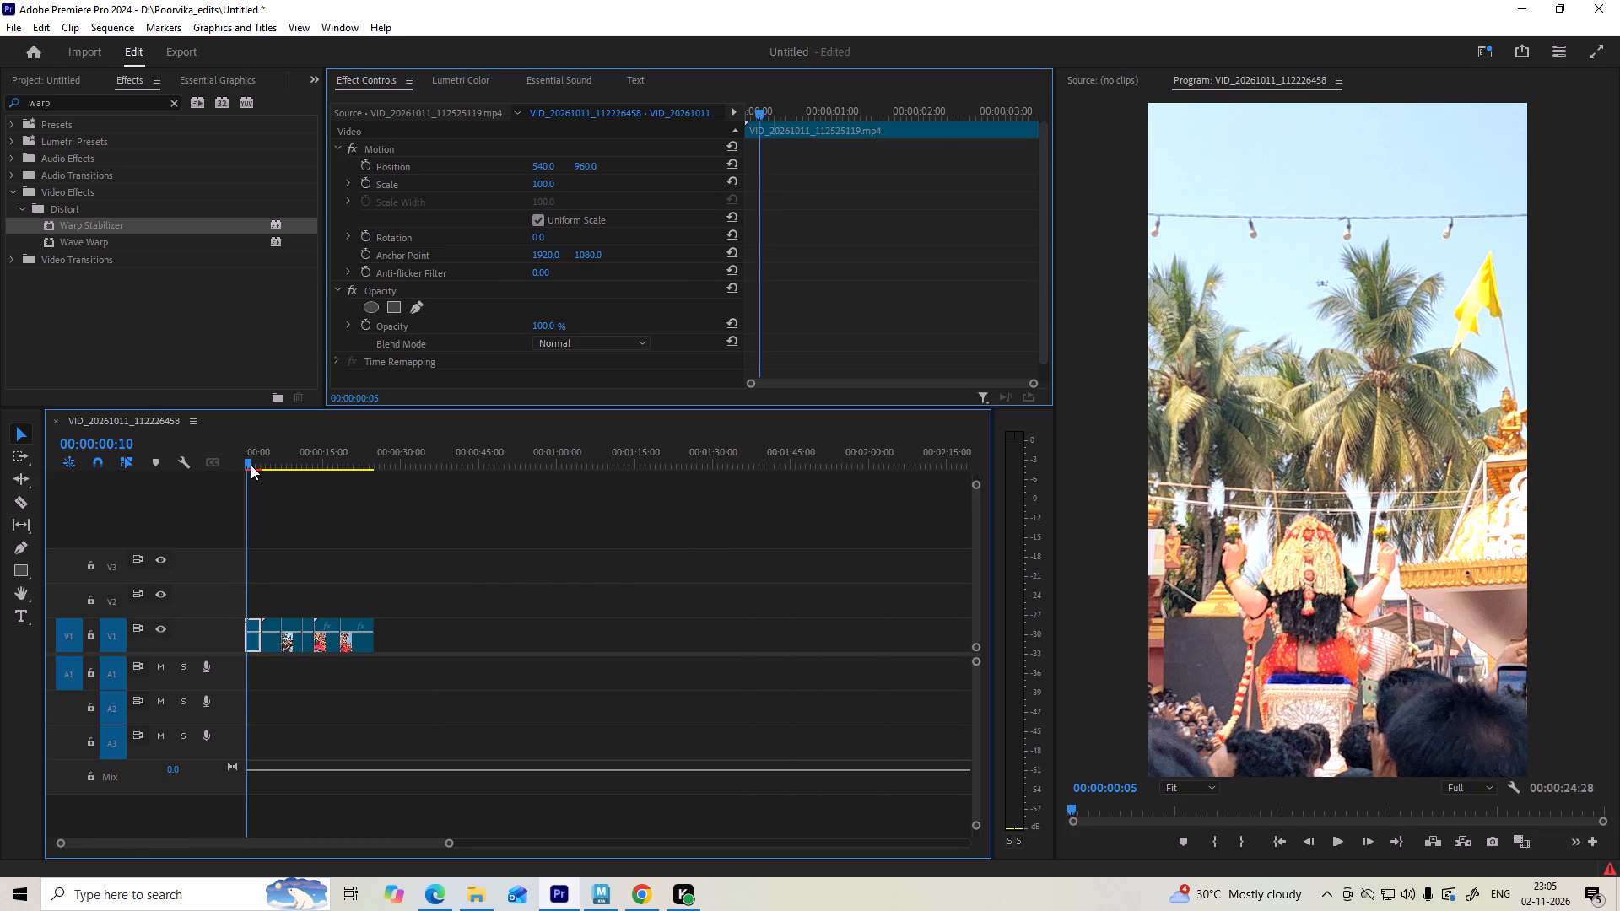
{"action": "left_click_drag", "start_coordinate": [251, 465], "coordinate": [257, 472]}
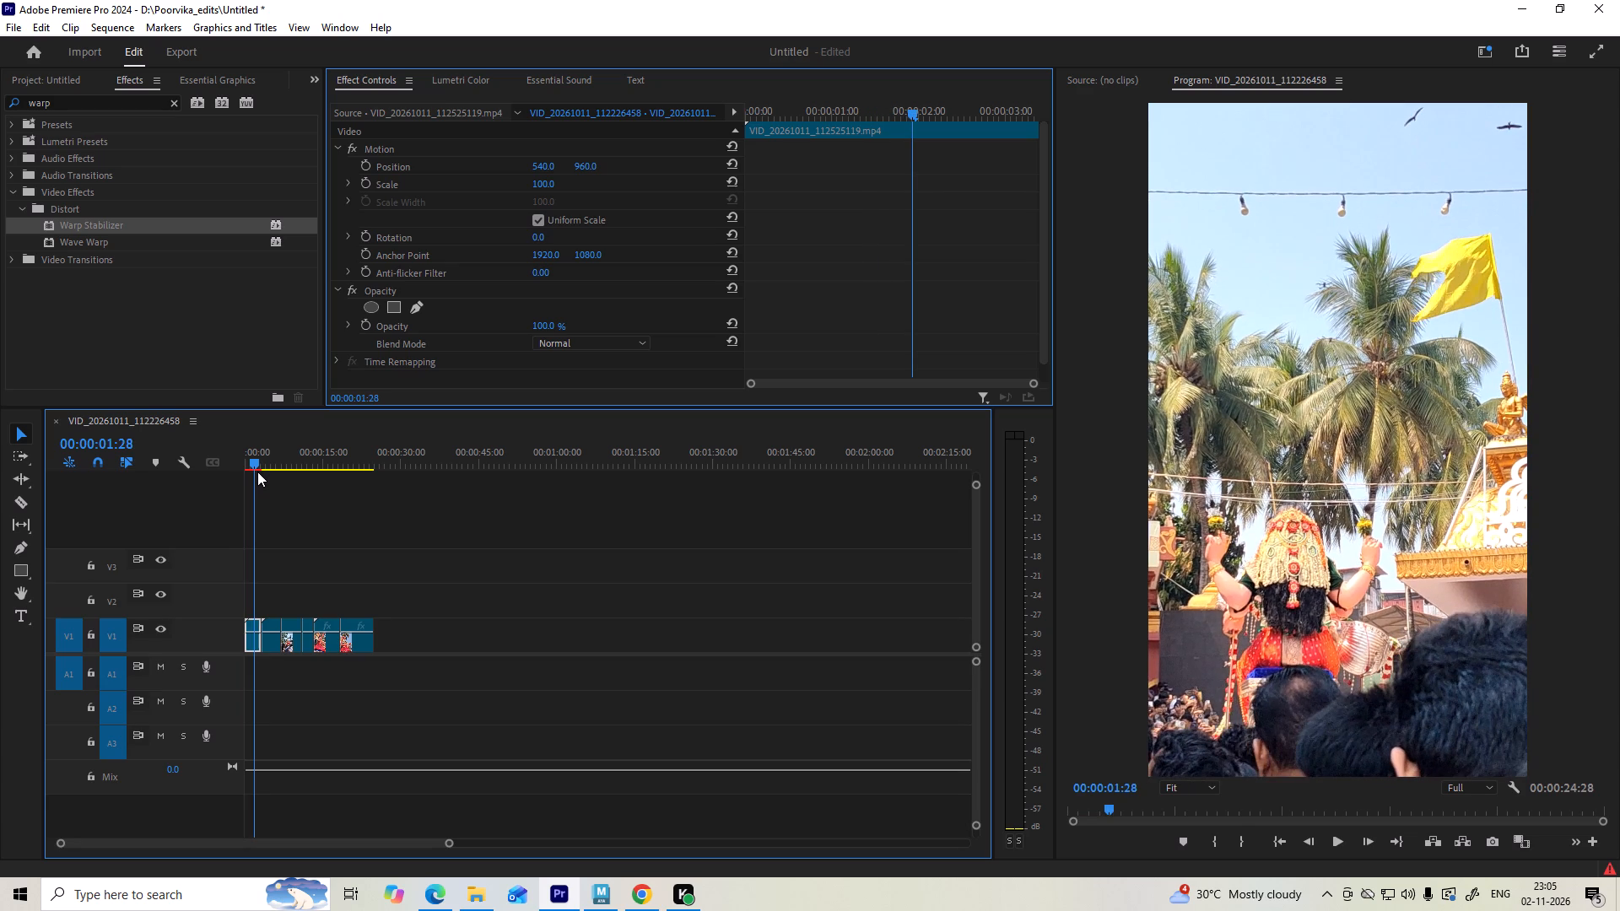
{"action": "left_click_drag", "start_coordinate": [257, 472], "coordinate": [249, 475]}
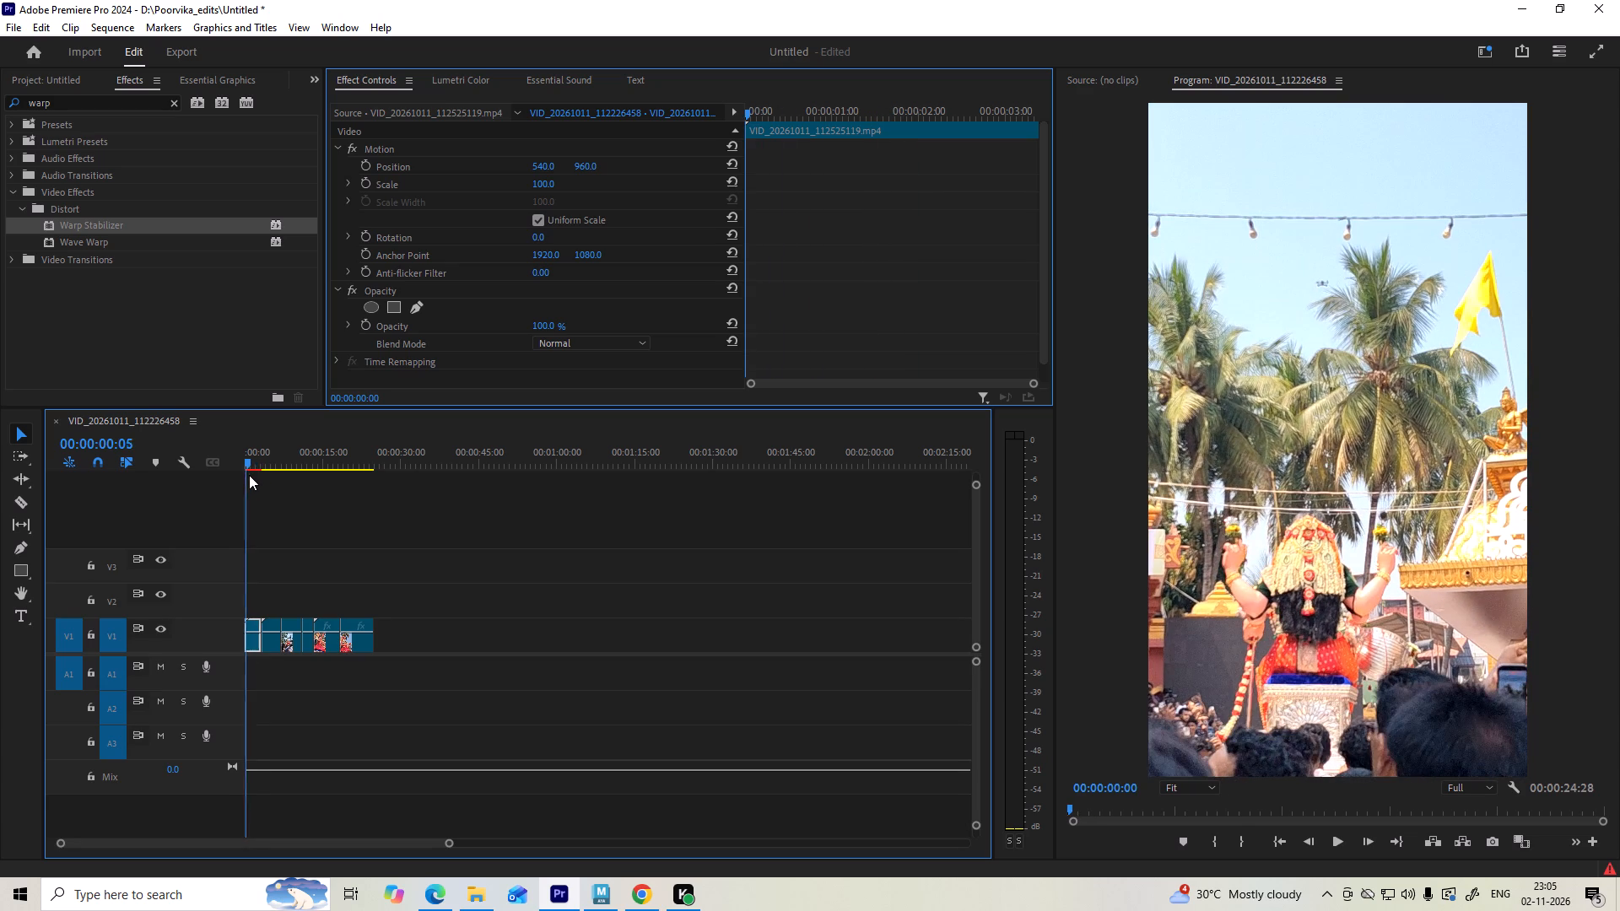
{"action": "left_click_drag", "start_coordinate": [249, 475], "coordinate": [256, 480]}
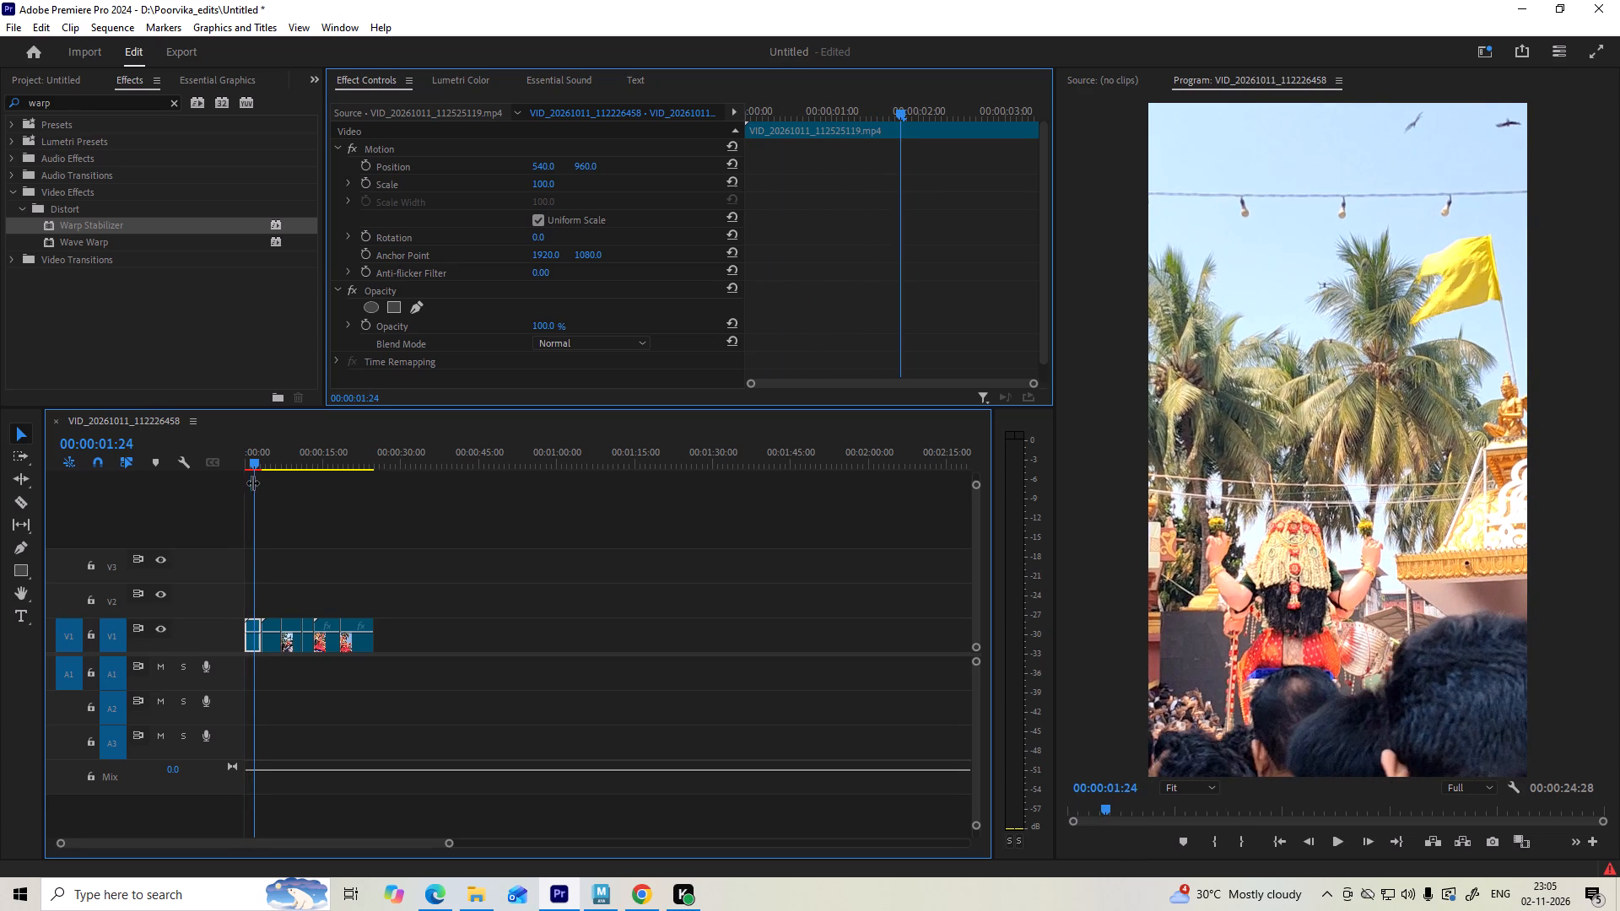
{"action": "left_click", "coordinate": [28, 504]}
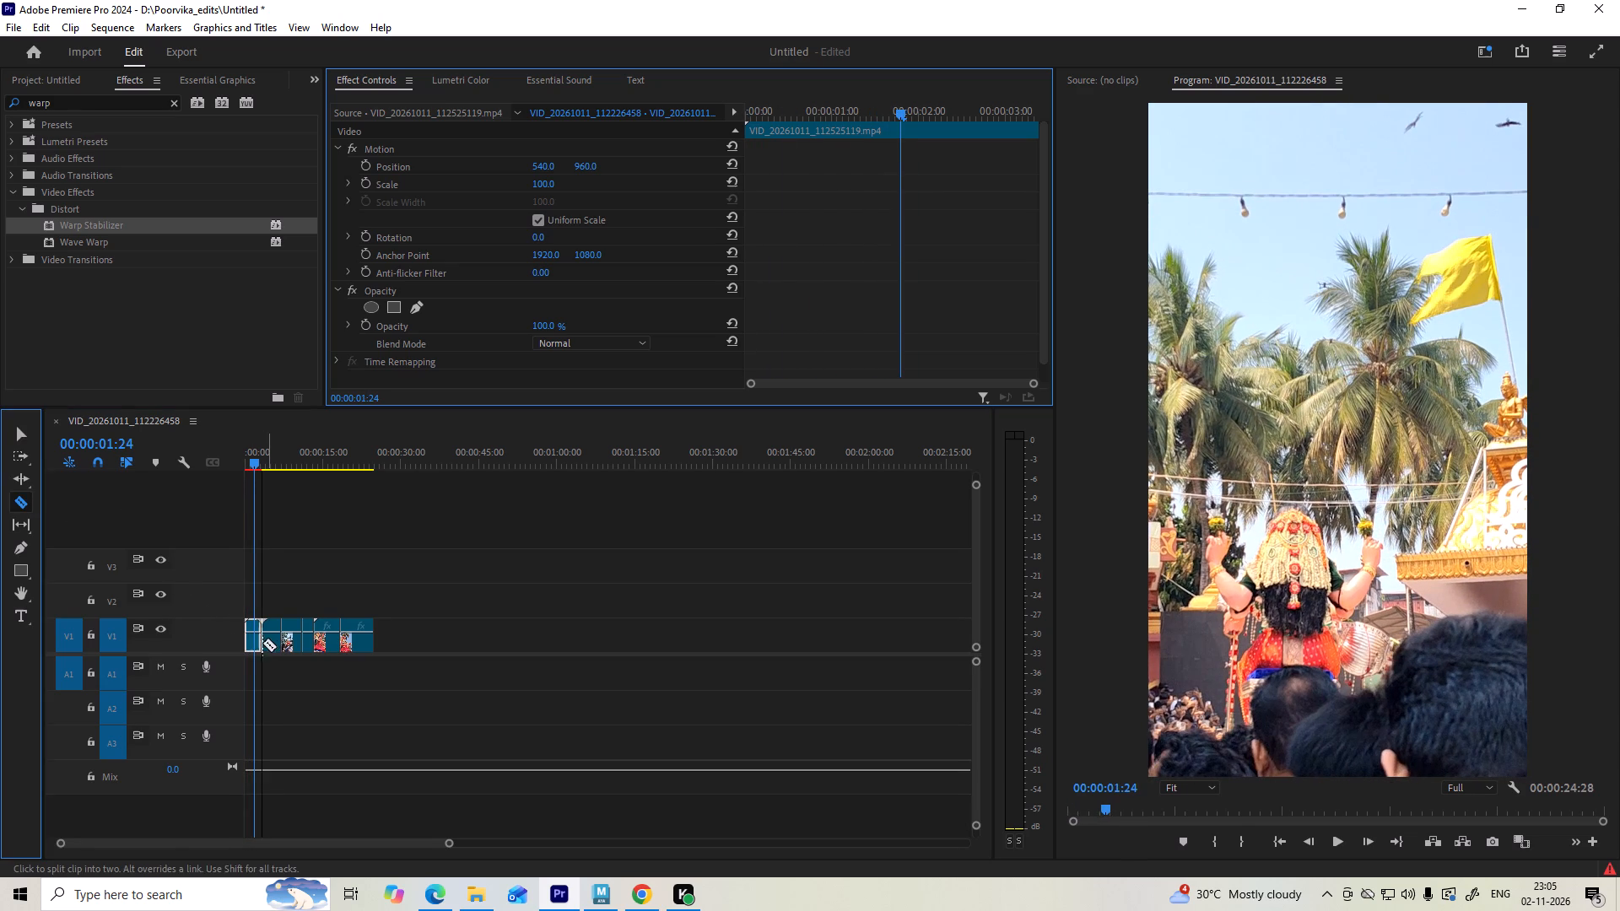
{"action": "left_click", "coordinate": [253, 640]}
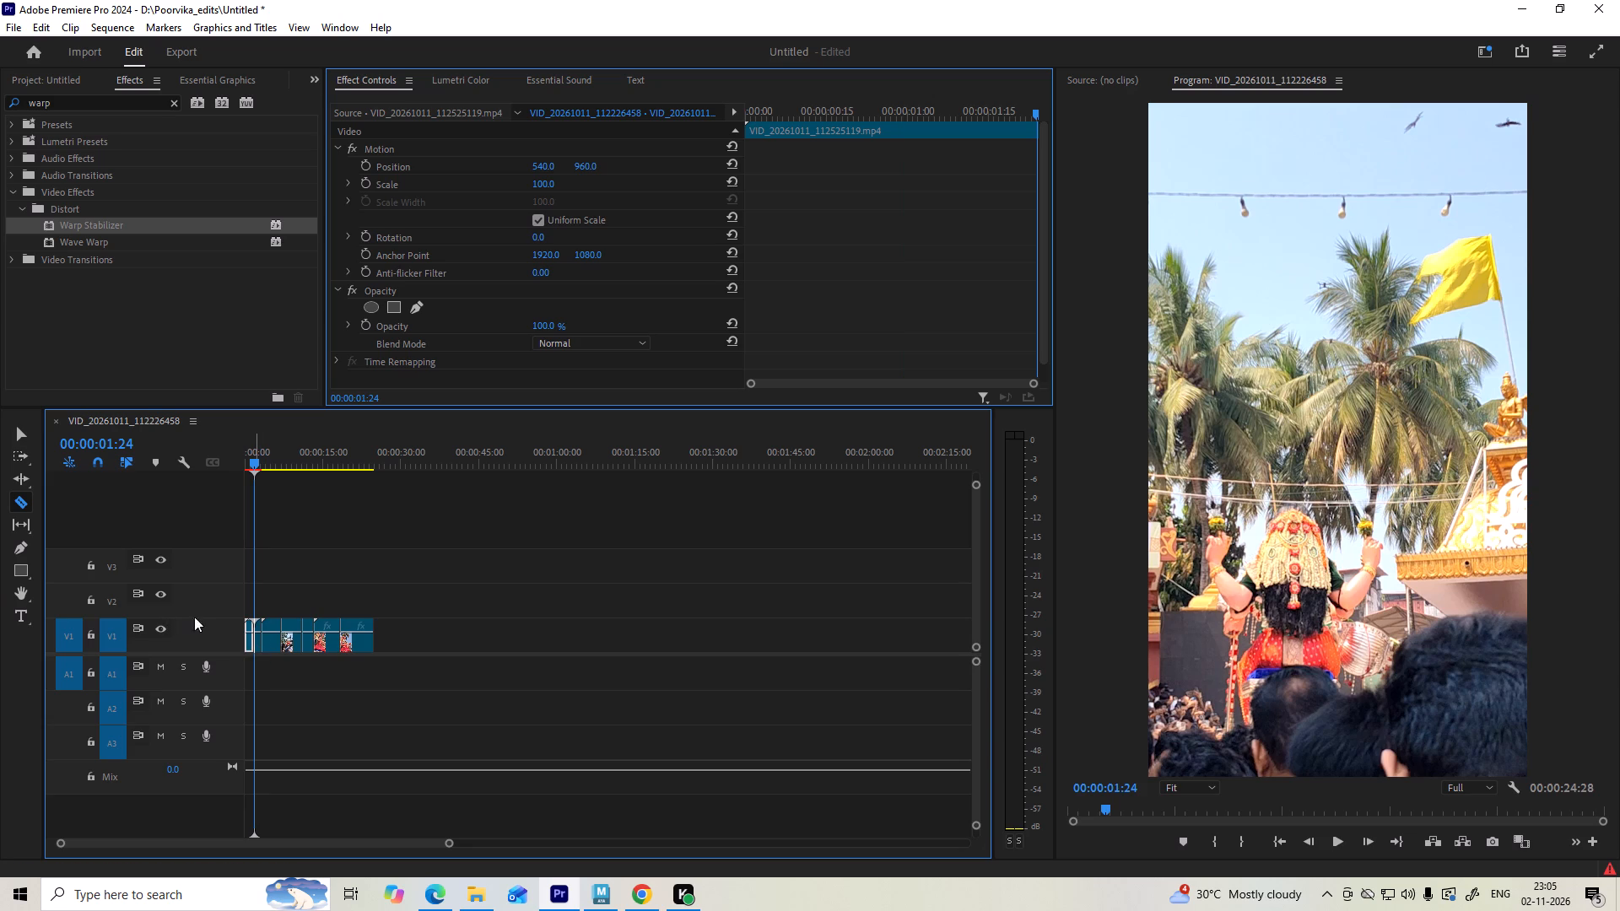
{"action": "left_click", "coordinate": [27, 434]}
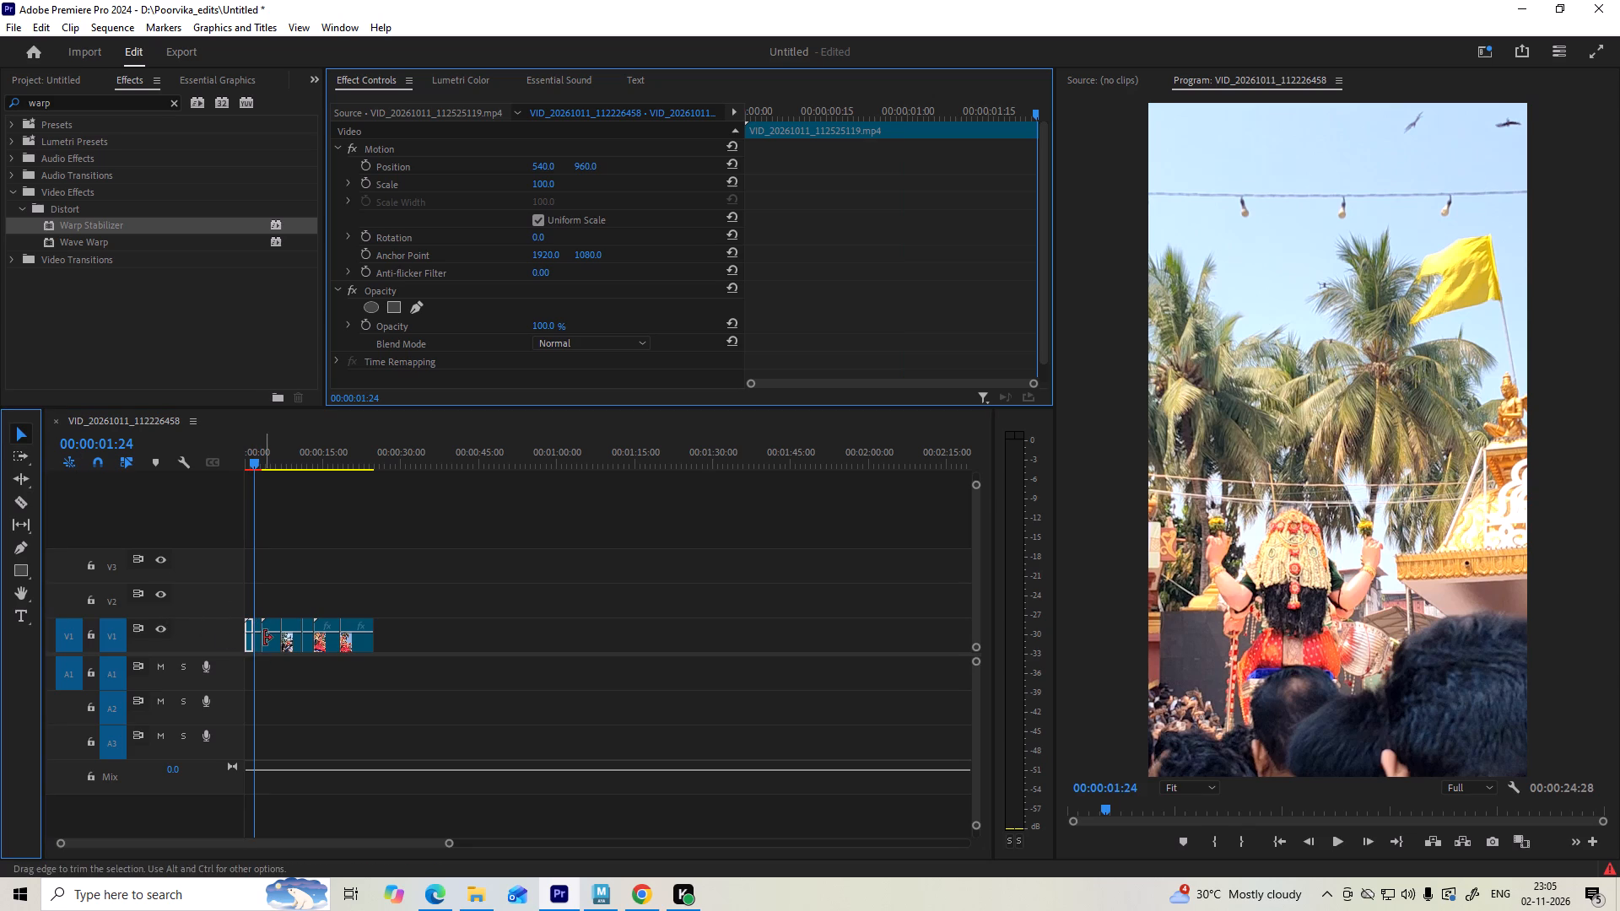
{"action": "left_click", "coordinate": [257, 640]}
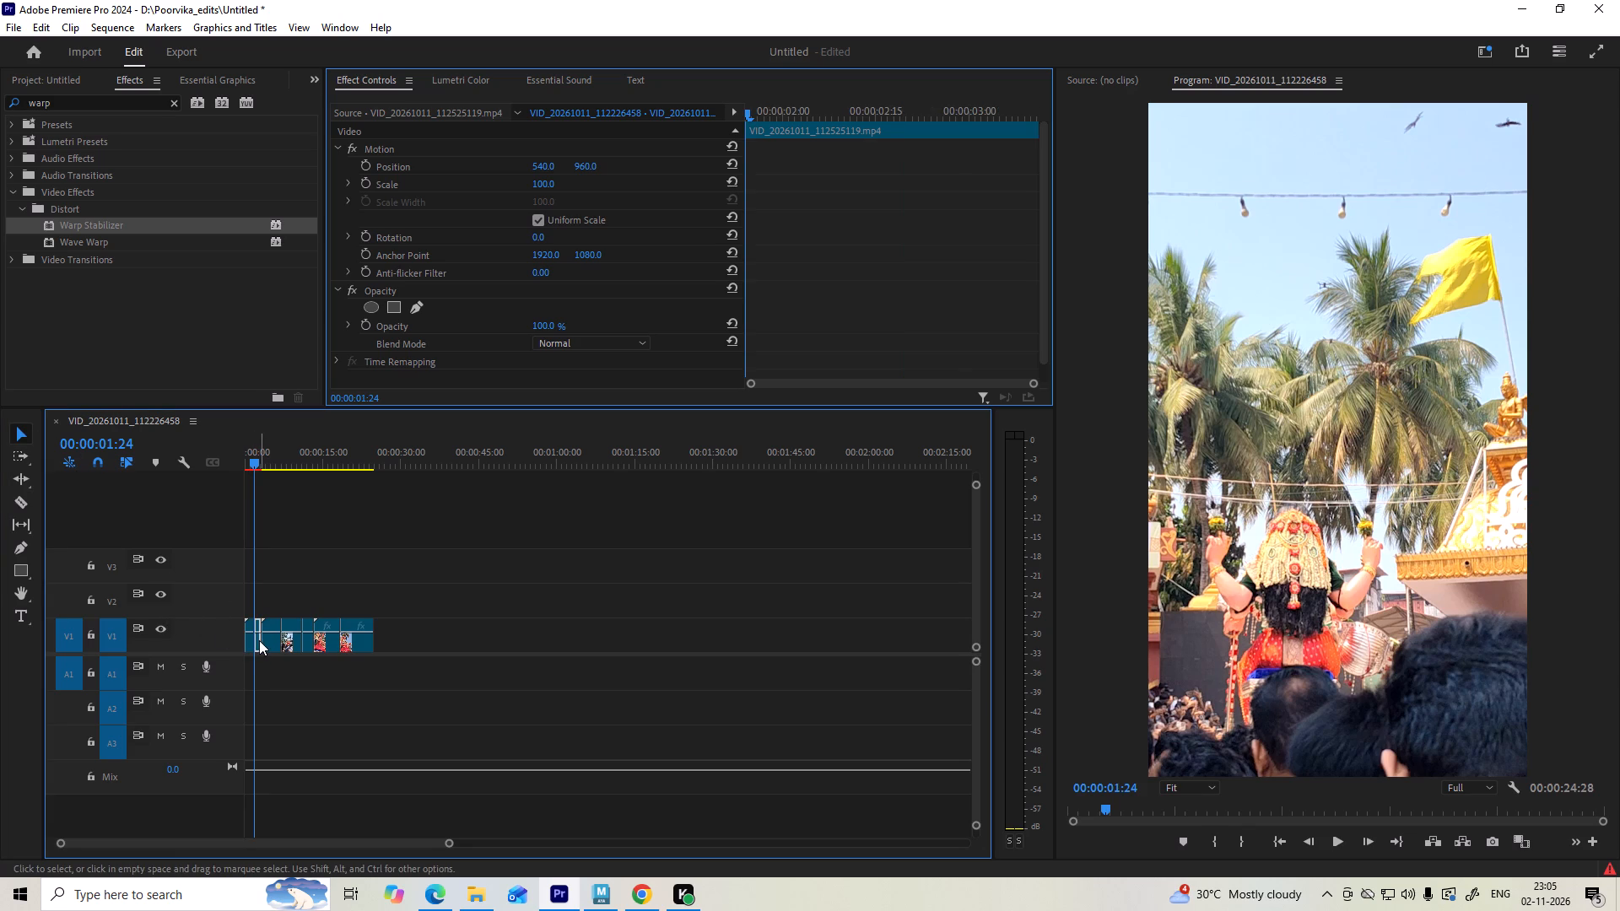
{"action": "key", "text": "Delete"}
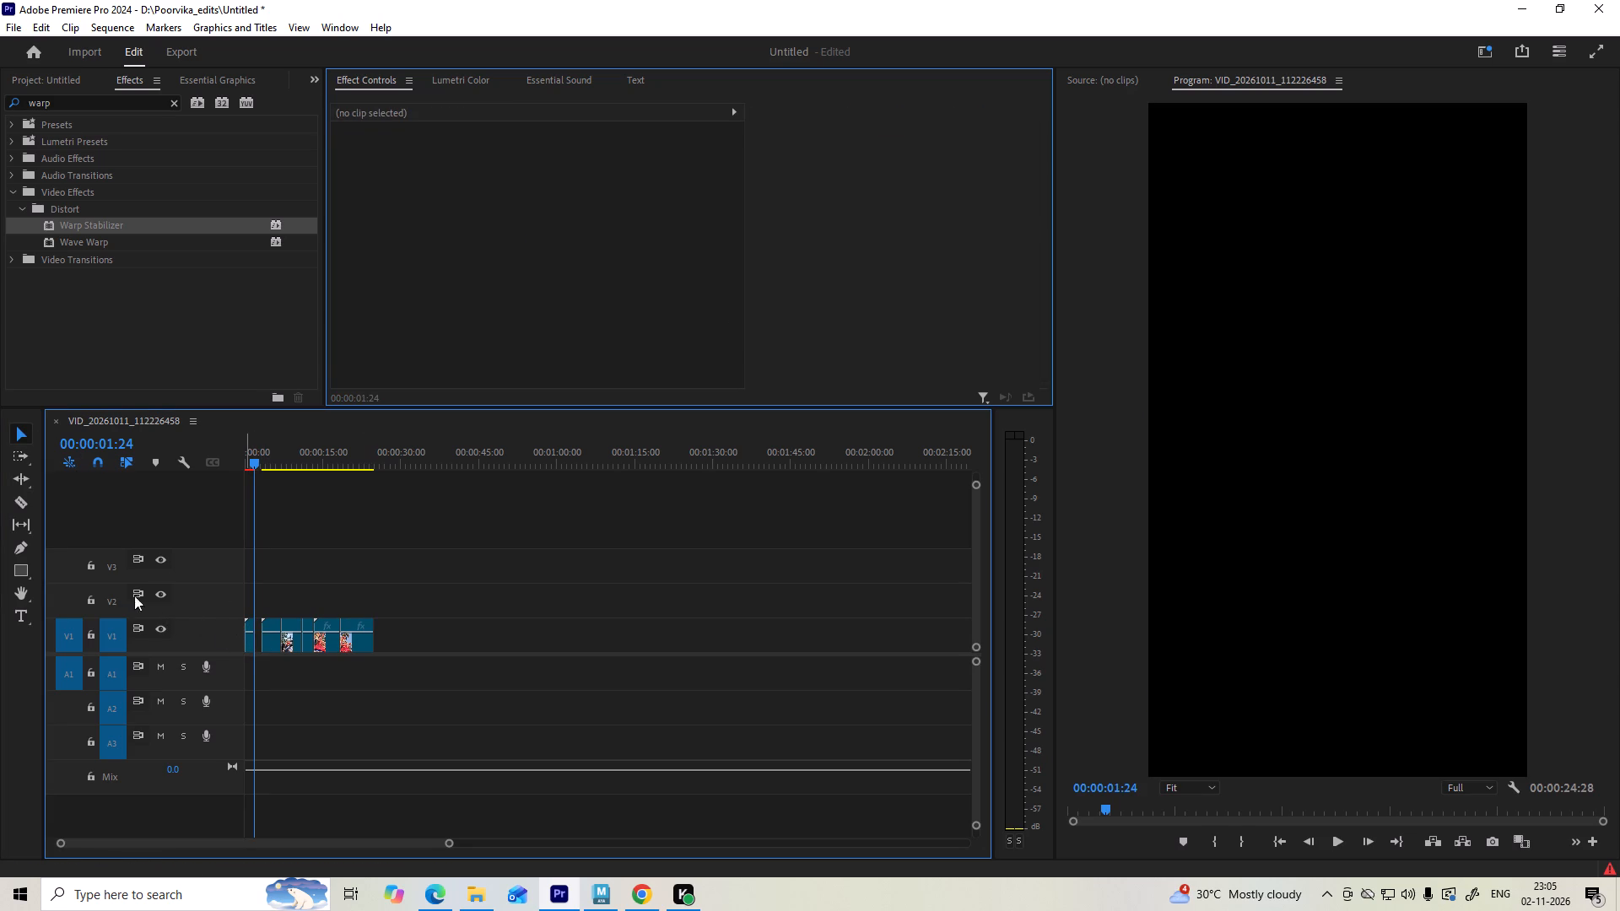
Nest the shortened first V1 clip, apply Warp Stabilizer to the nested clip, and return the playhead to 00:00:00:00.
{"action": "left_click", "coordinate": [246, 639]}
{"action": "right_click", "coordinate": [246, 639]}
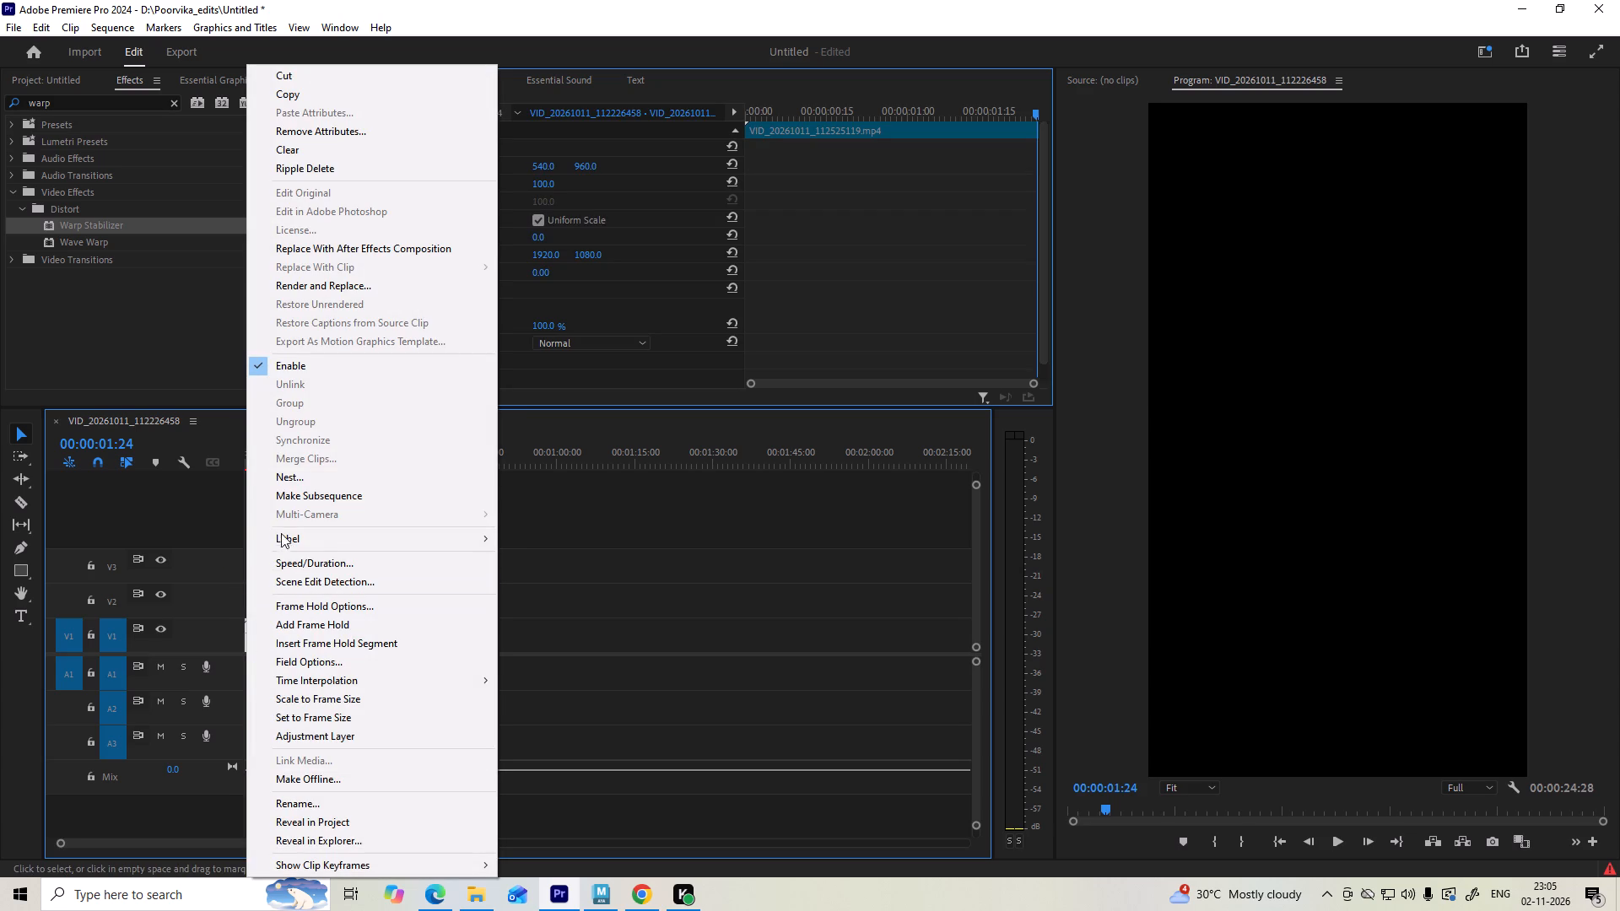
{"action": "left_click", "coordinate": [294, 485]}
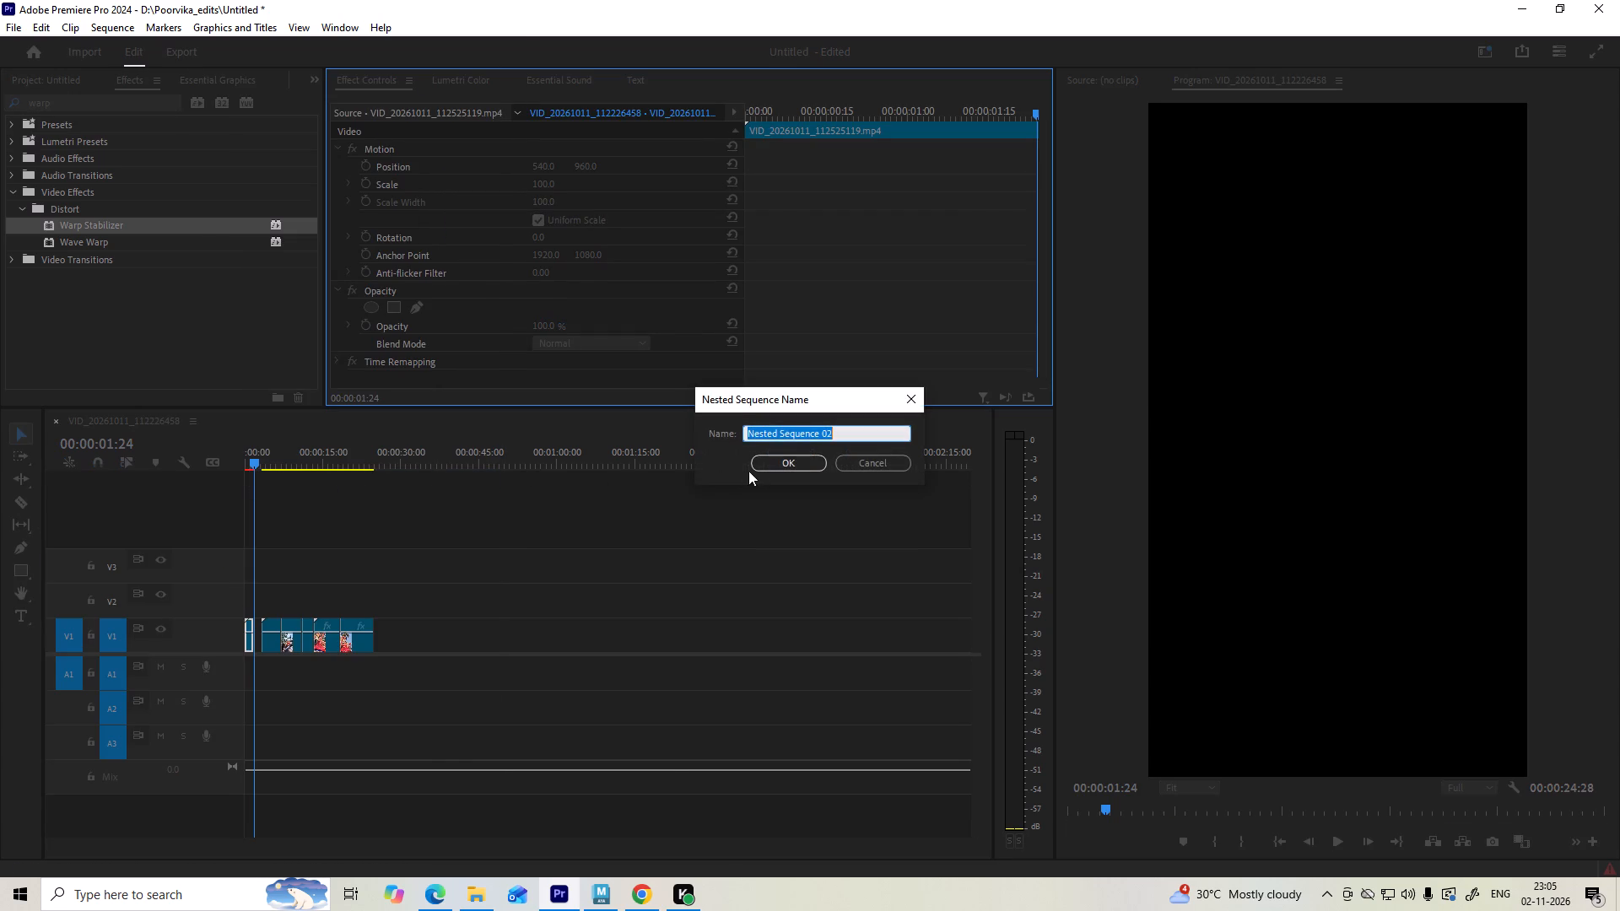
{"action": "left_click", "coordinate": [765, 464]}
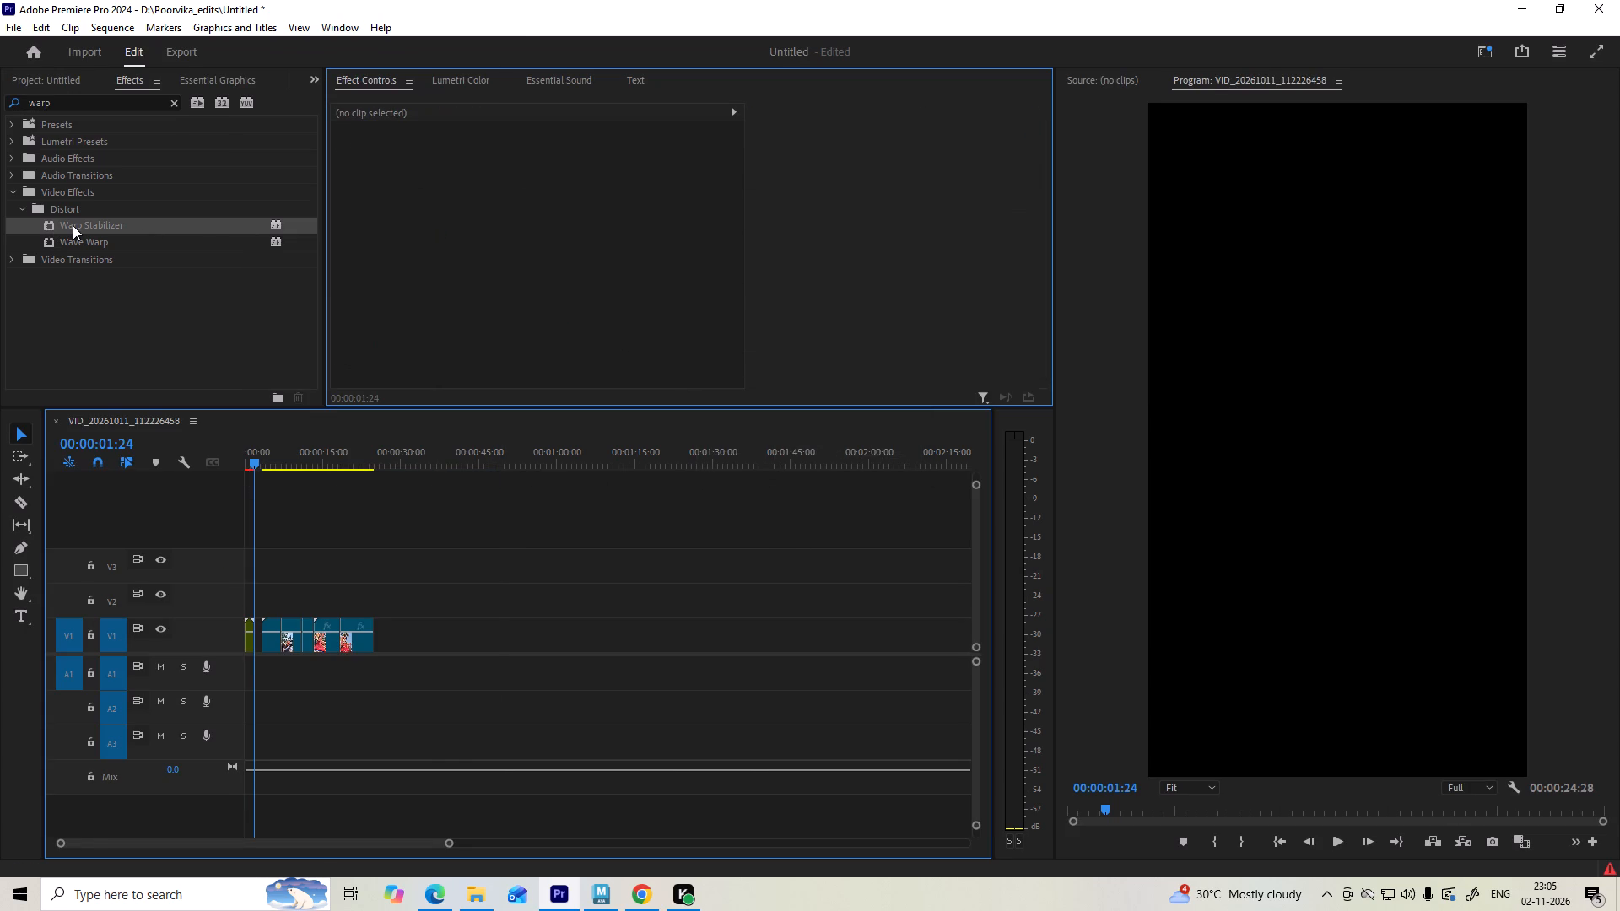
{"action": "left_click_drag", "start_coordinate": [73, 225], "coordinate": [246, 642]}
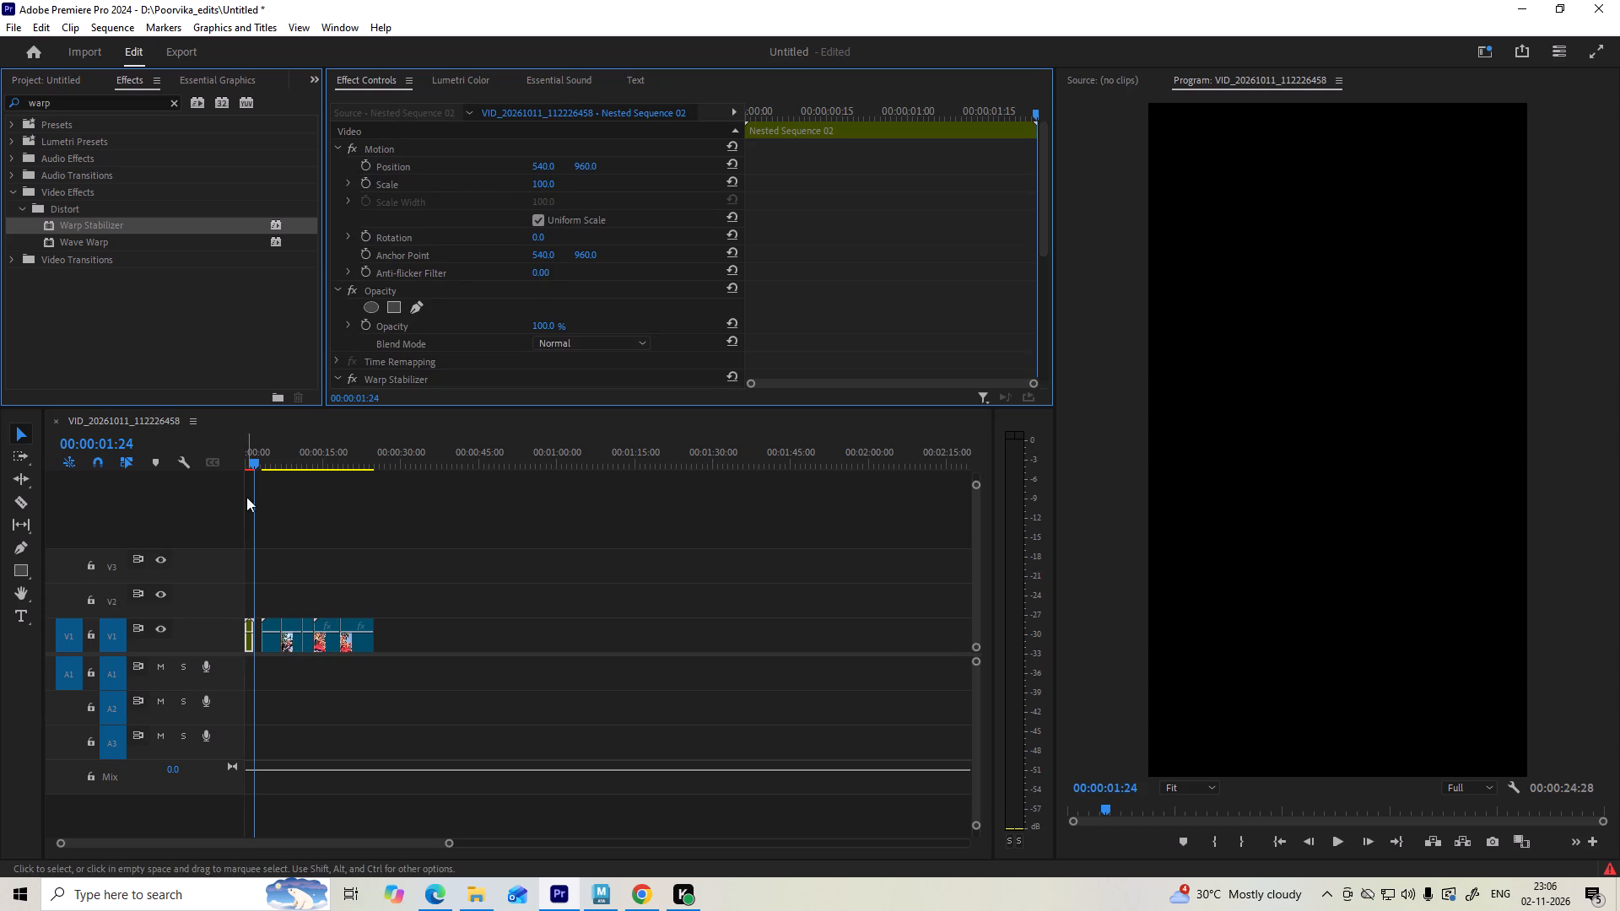
{"action": "left_click_drag", "start_coordinate": [259, 460], "coordinate": [244, 466]}
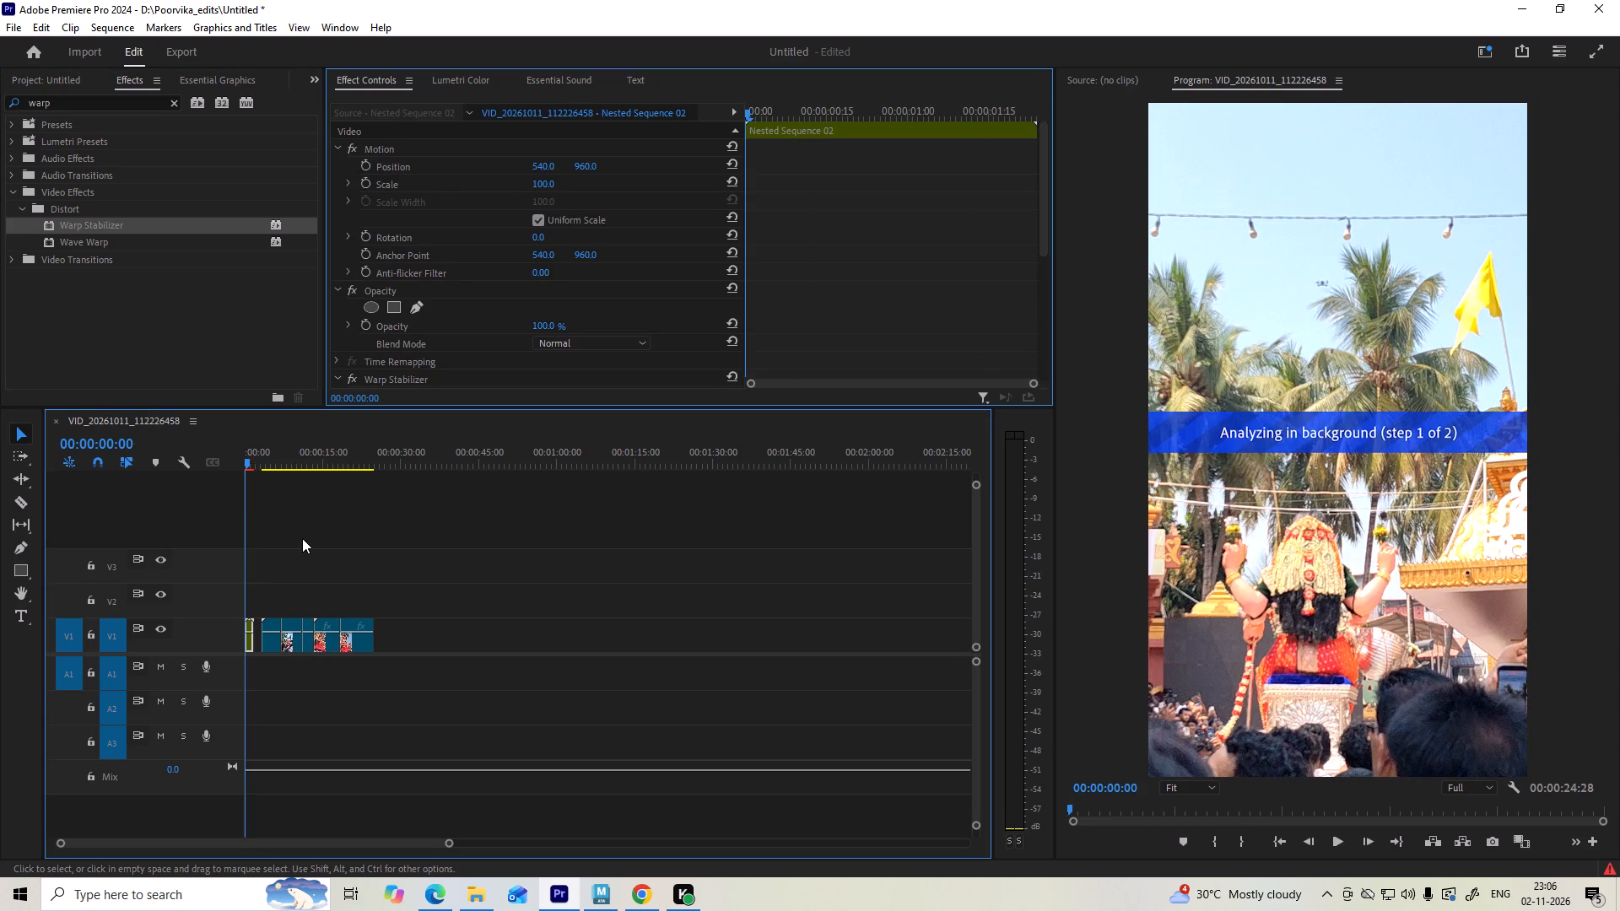
Move all the remaining V1 clips earlier to close the gap after the nested clip.
{"action": "left_click_drag", "start_coordinate": [268, 585], "coordinate": [371, 666]}
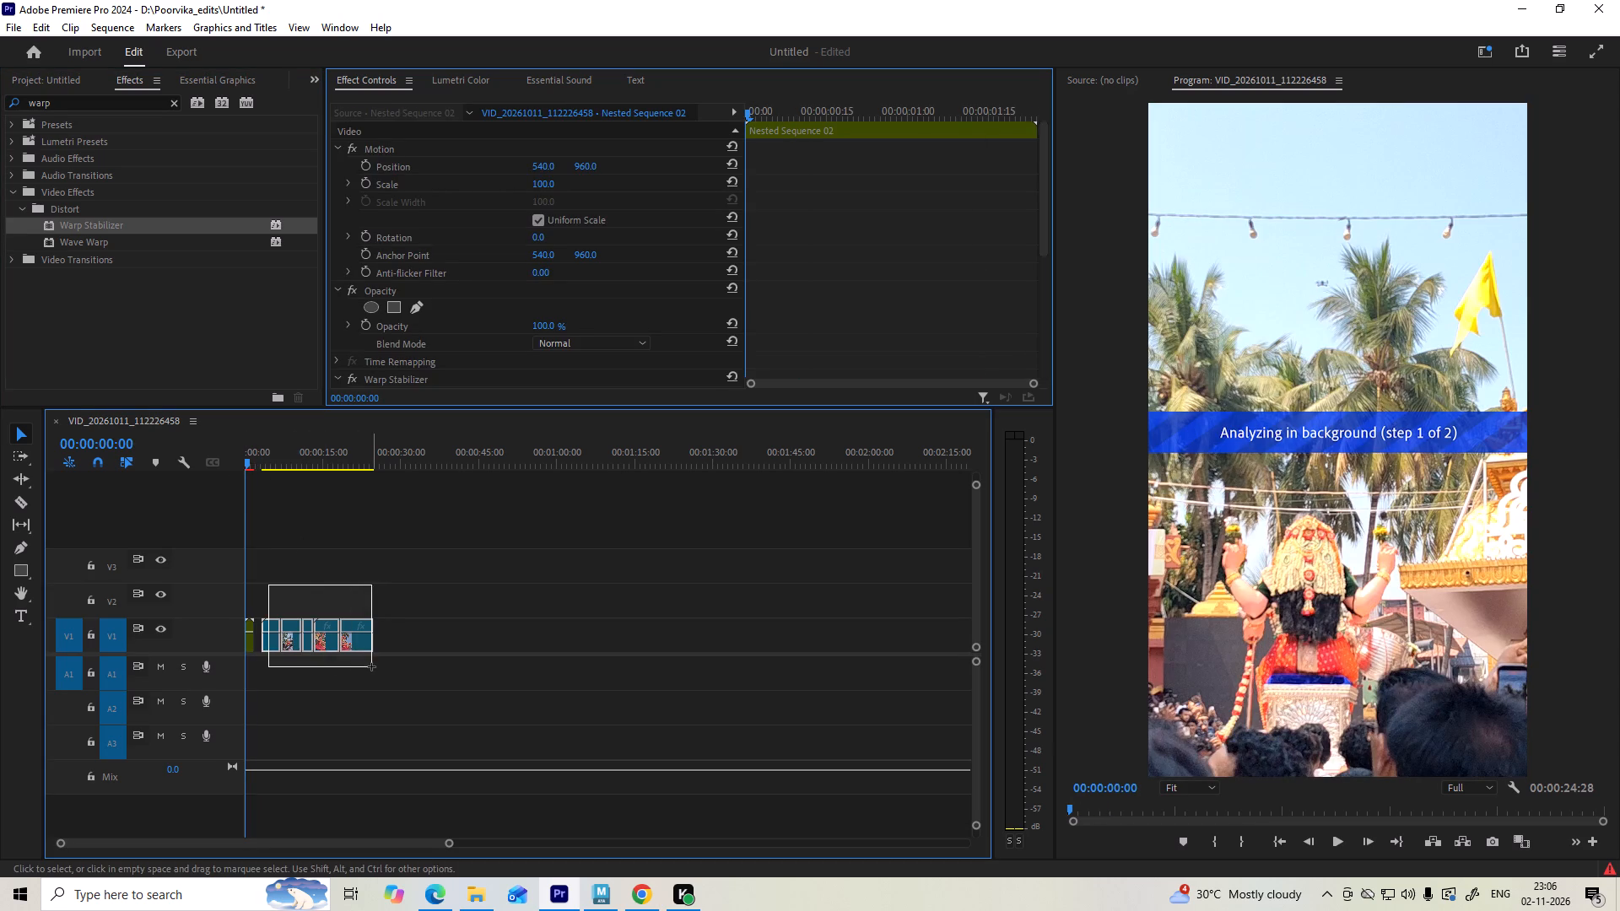
{"action": "left_click", "coordinate": [327, 645]}
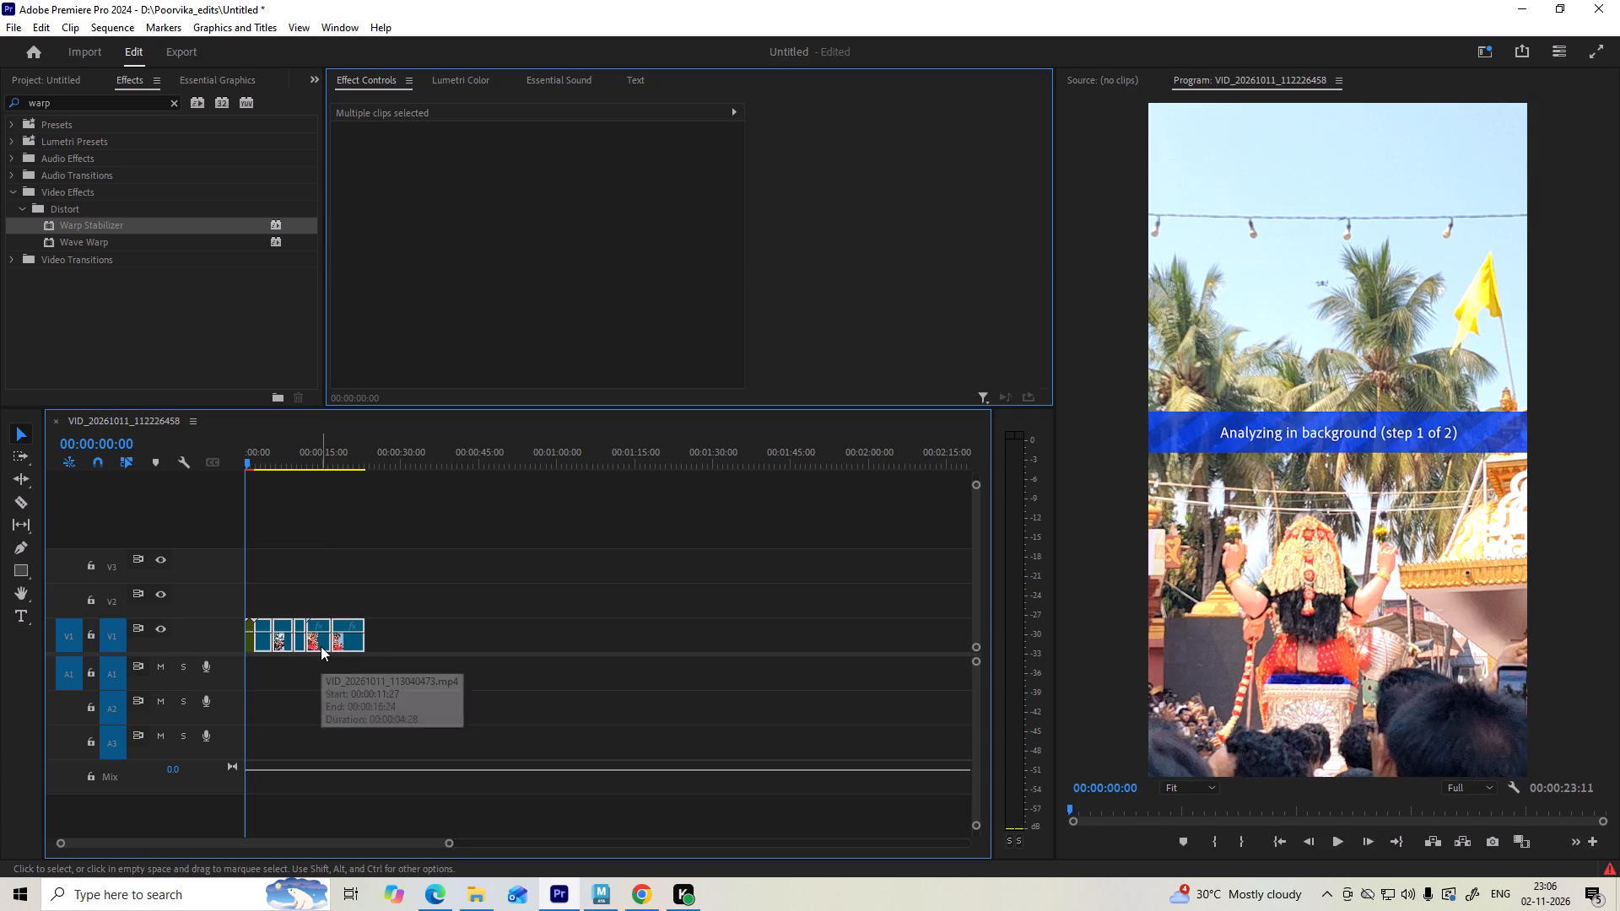
Examine the nested clip's Warp Stabilizer settings, including its stabilization and border options.
{"action": "left_click", "coordinate": [249, 637]}
{"action": "scroll", "coordinate": [458, 351], "scroll_direction": "down", "scroll_amount": 8}
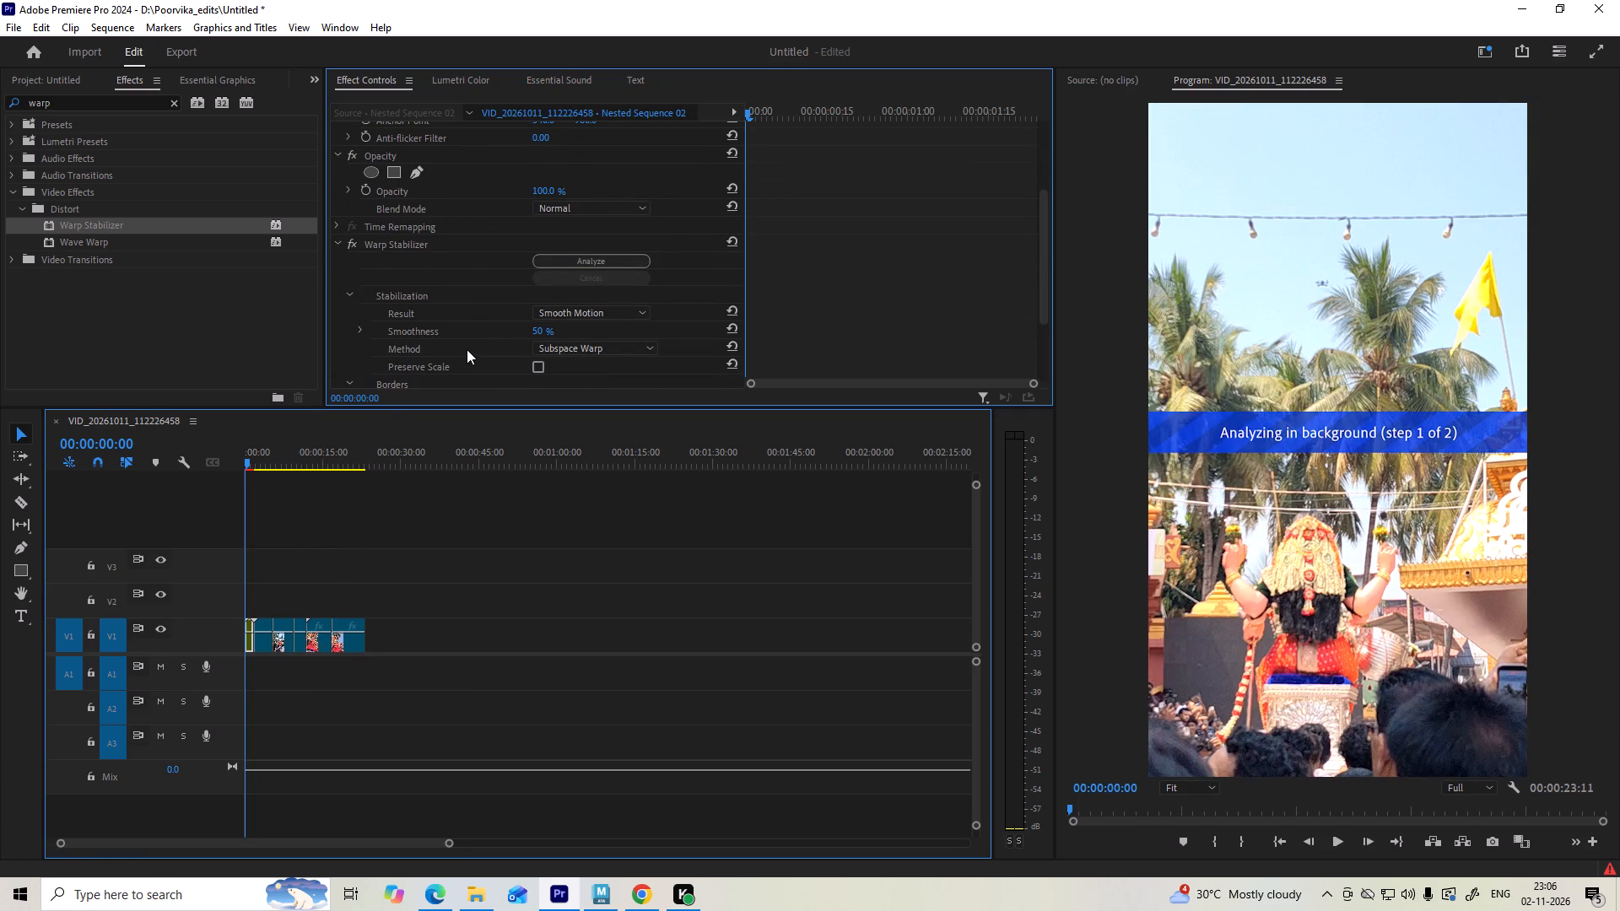
{"action": "scroll", "coordinate": [473, 334], "scroll_direction": "down", "scroll_amount": 6}
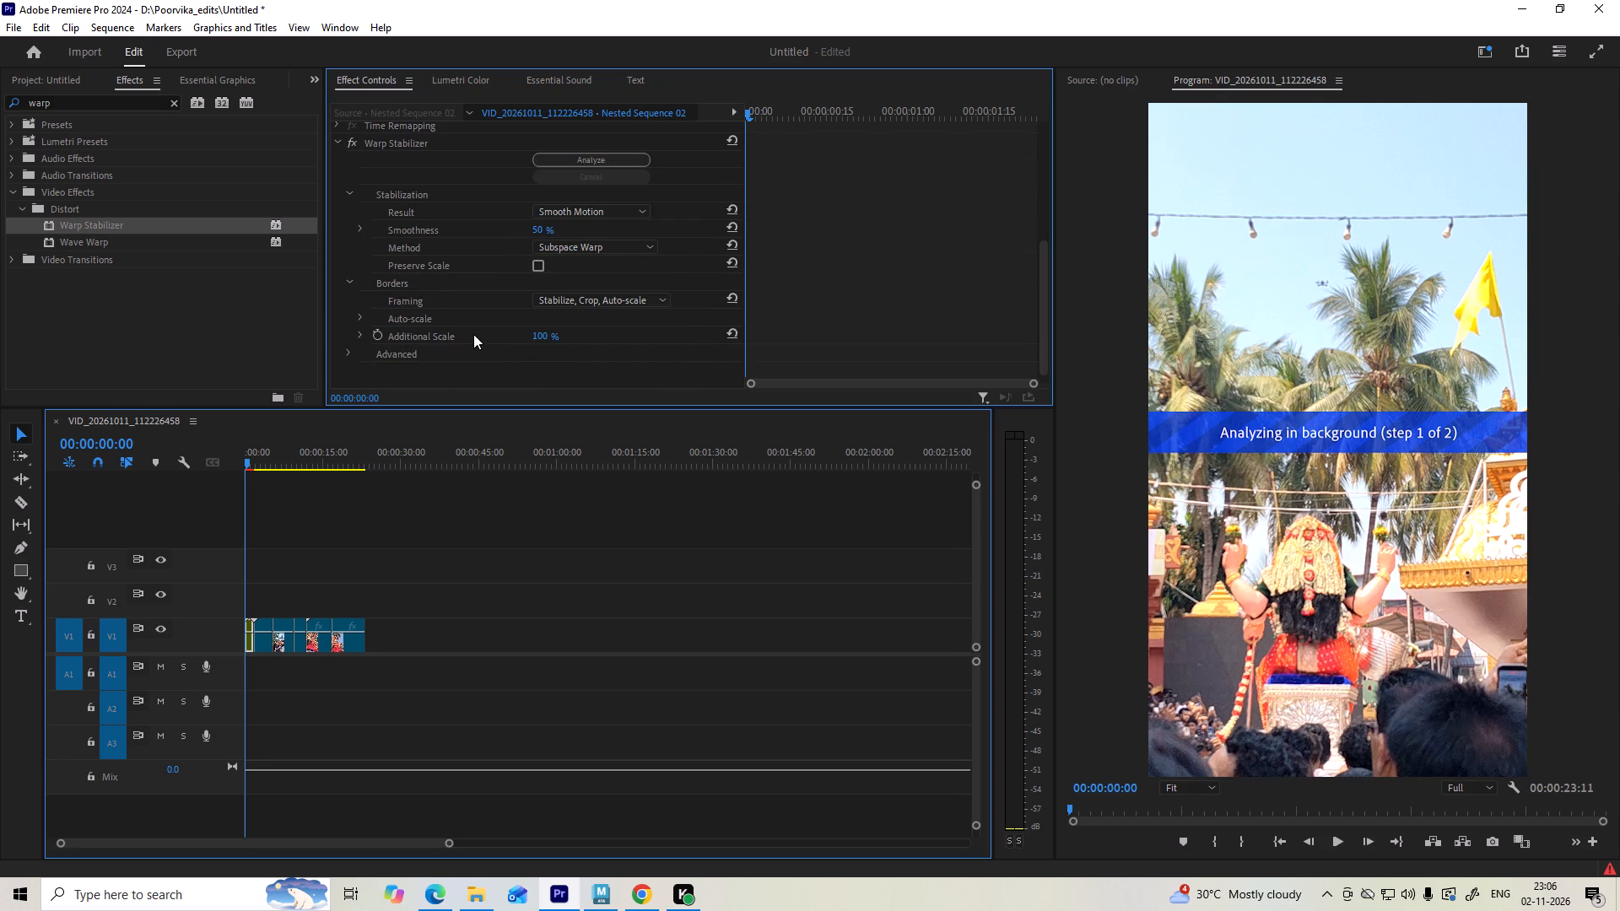
{"action": "scroll", "coordinate": [473, 334], "scroll_direction": "up", "scroll_amount": 6}
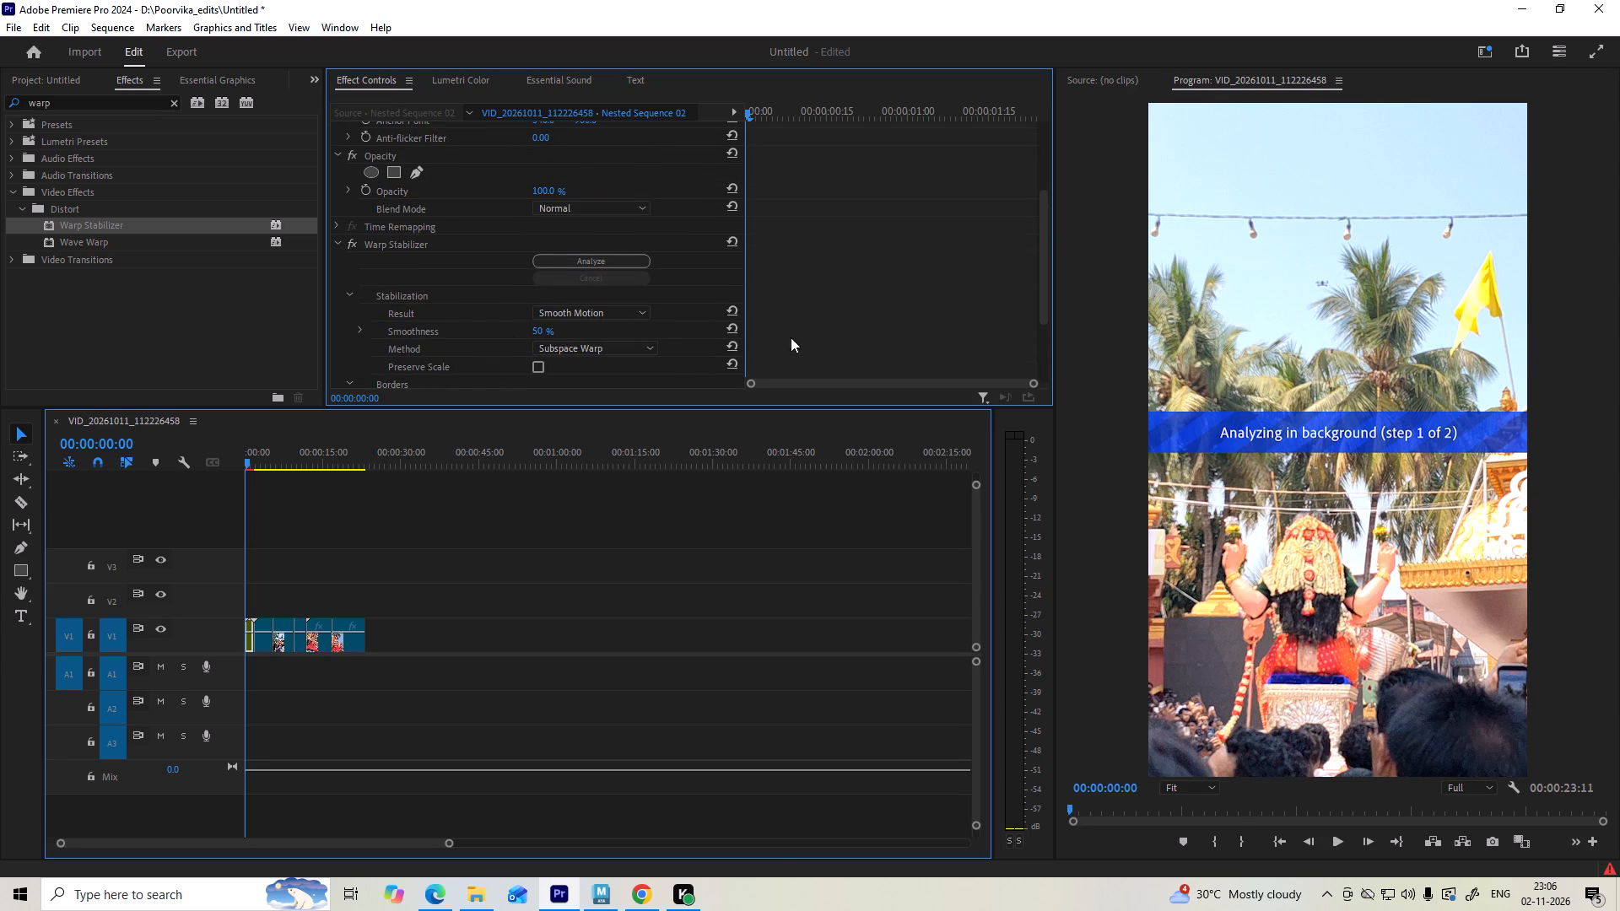
Play the sequence from the start to review the nested clip and the beginning of the second clip.
{"action": "left_click", "coordinate": [1338, 839]}
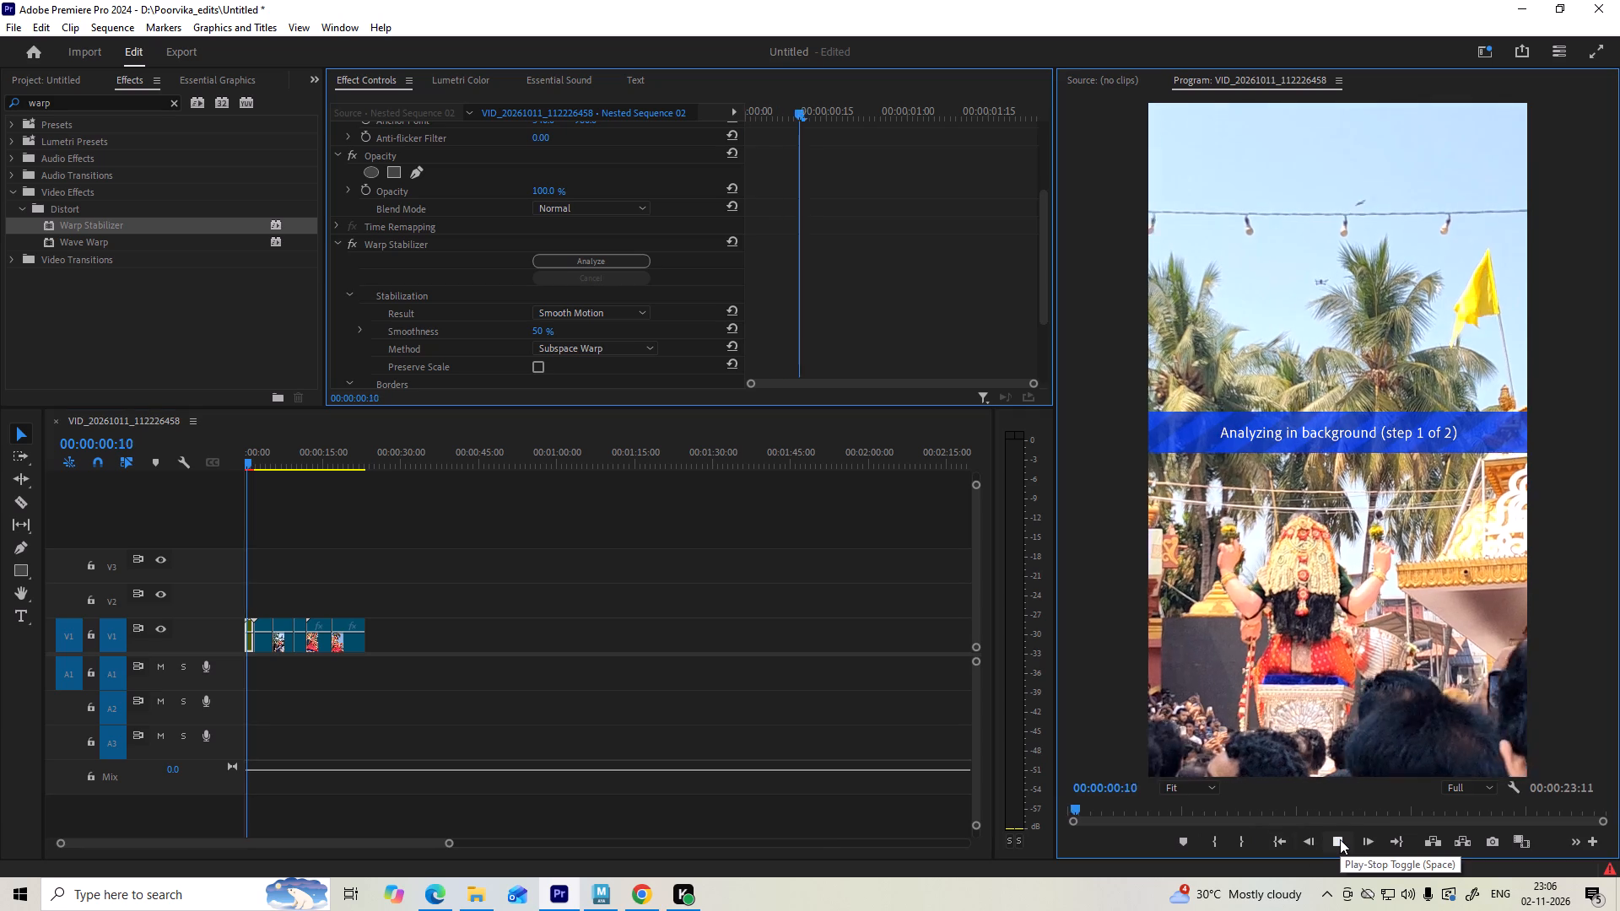
{"action": "left_click", "coordinate": [1340, 839]}
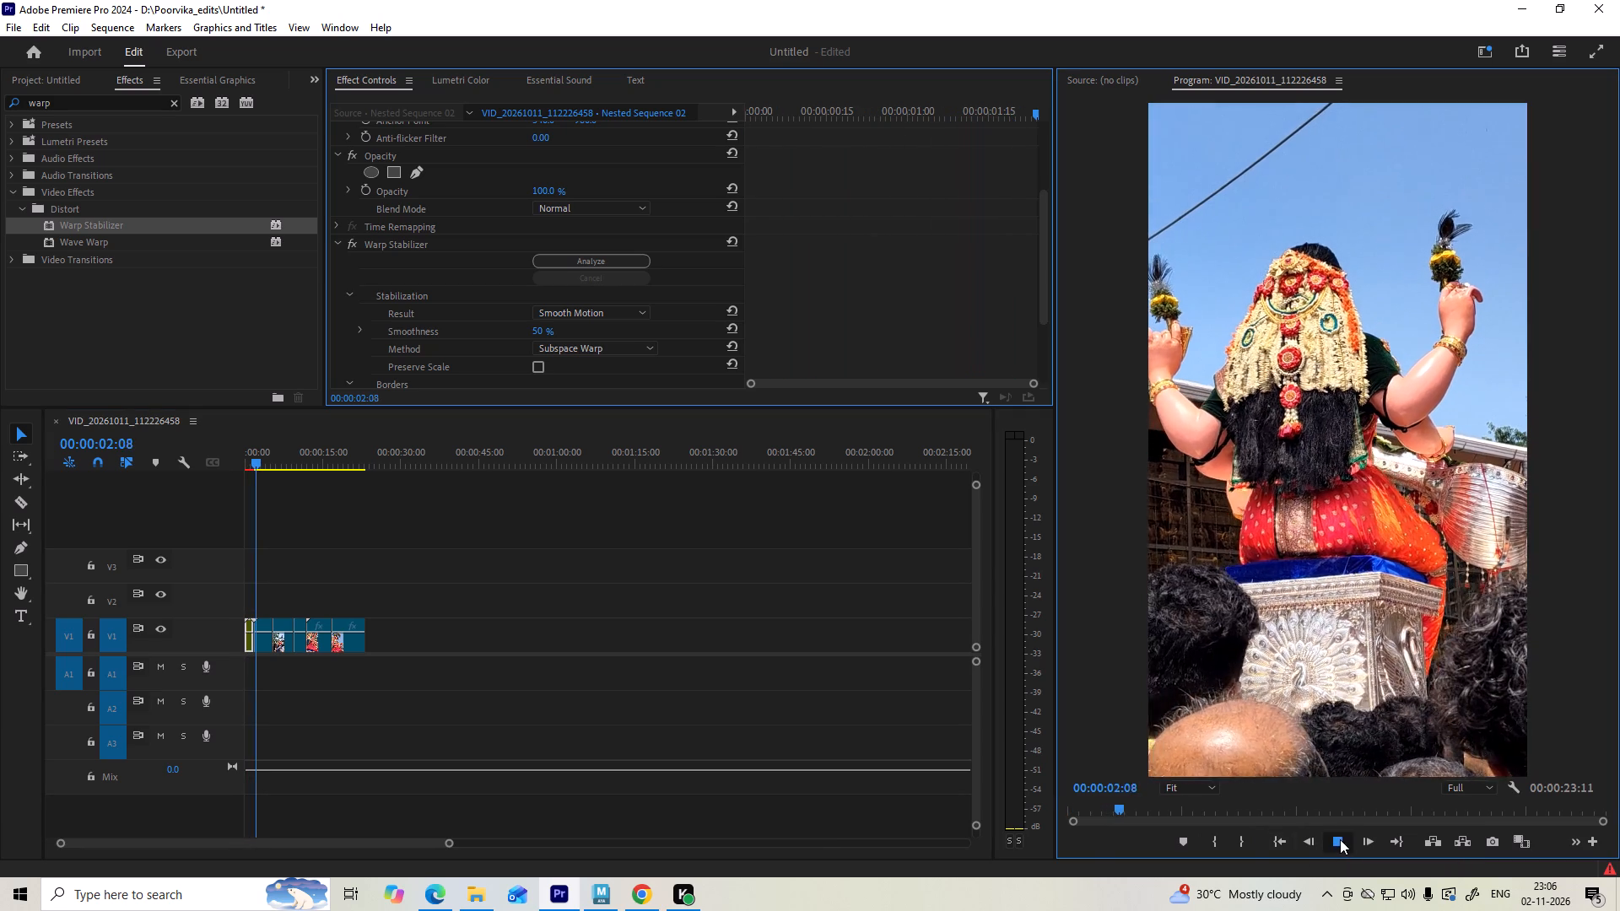
{"action": "left_click_drag", "start_coordinate": [256, 462], "coordinate": [224, 474]}
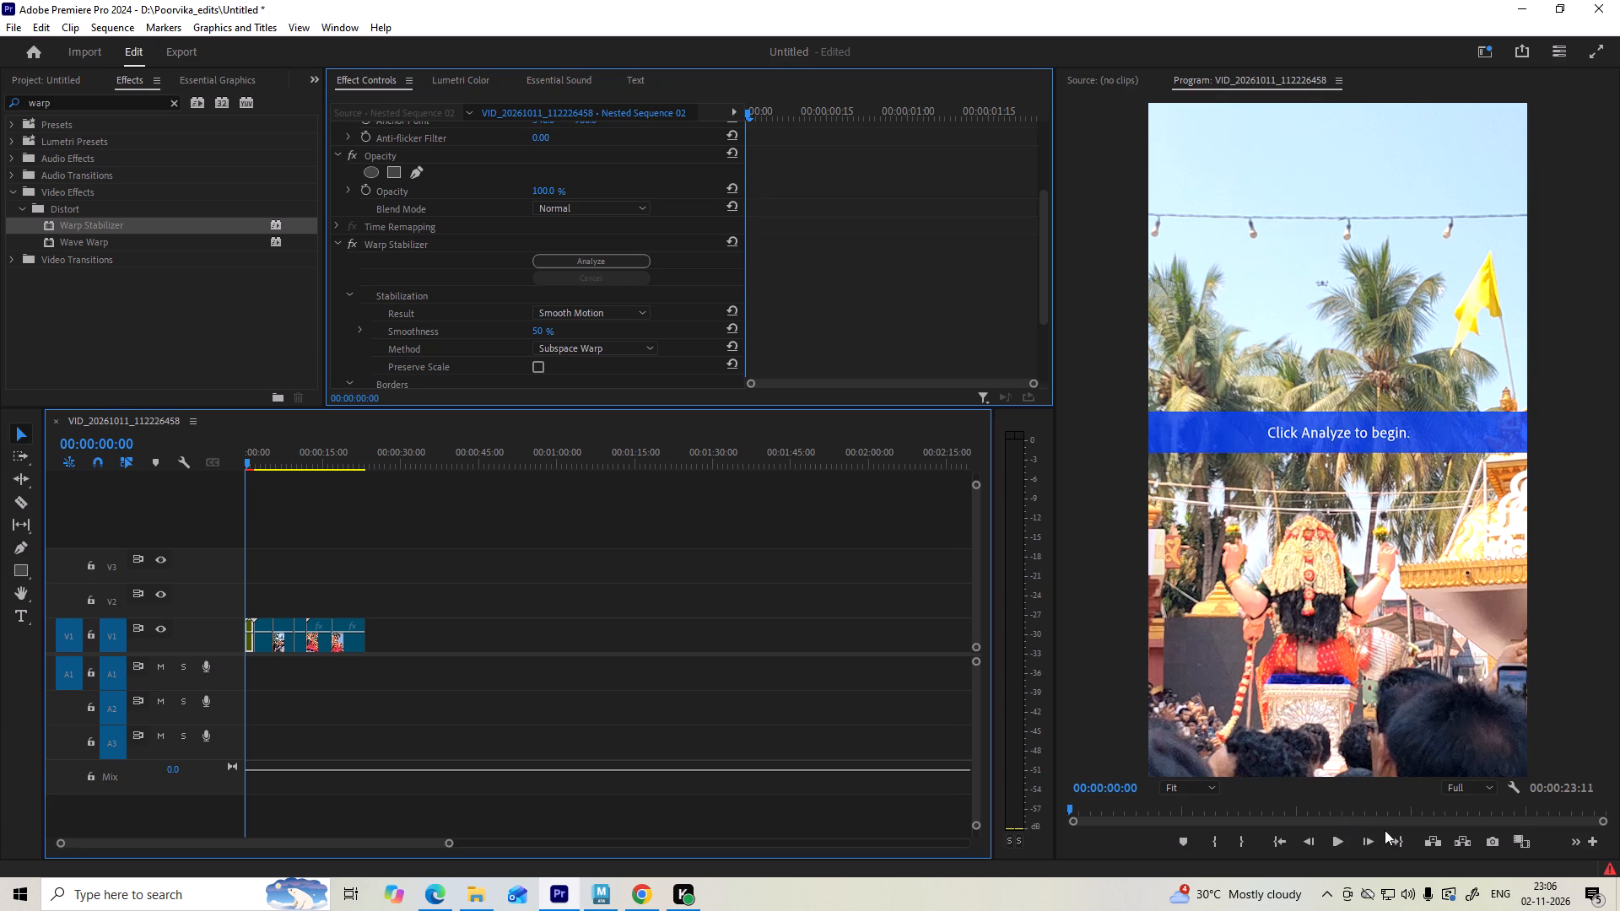
{"action": "left_click", "coordinate": [1333, 844]}
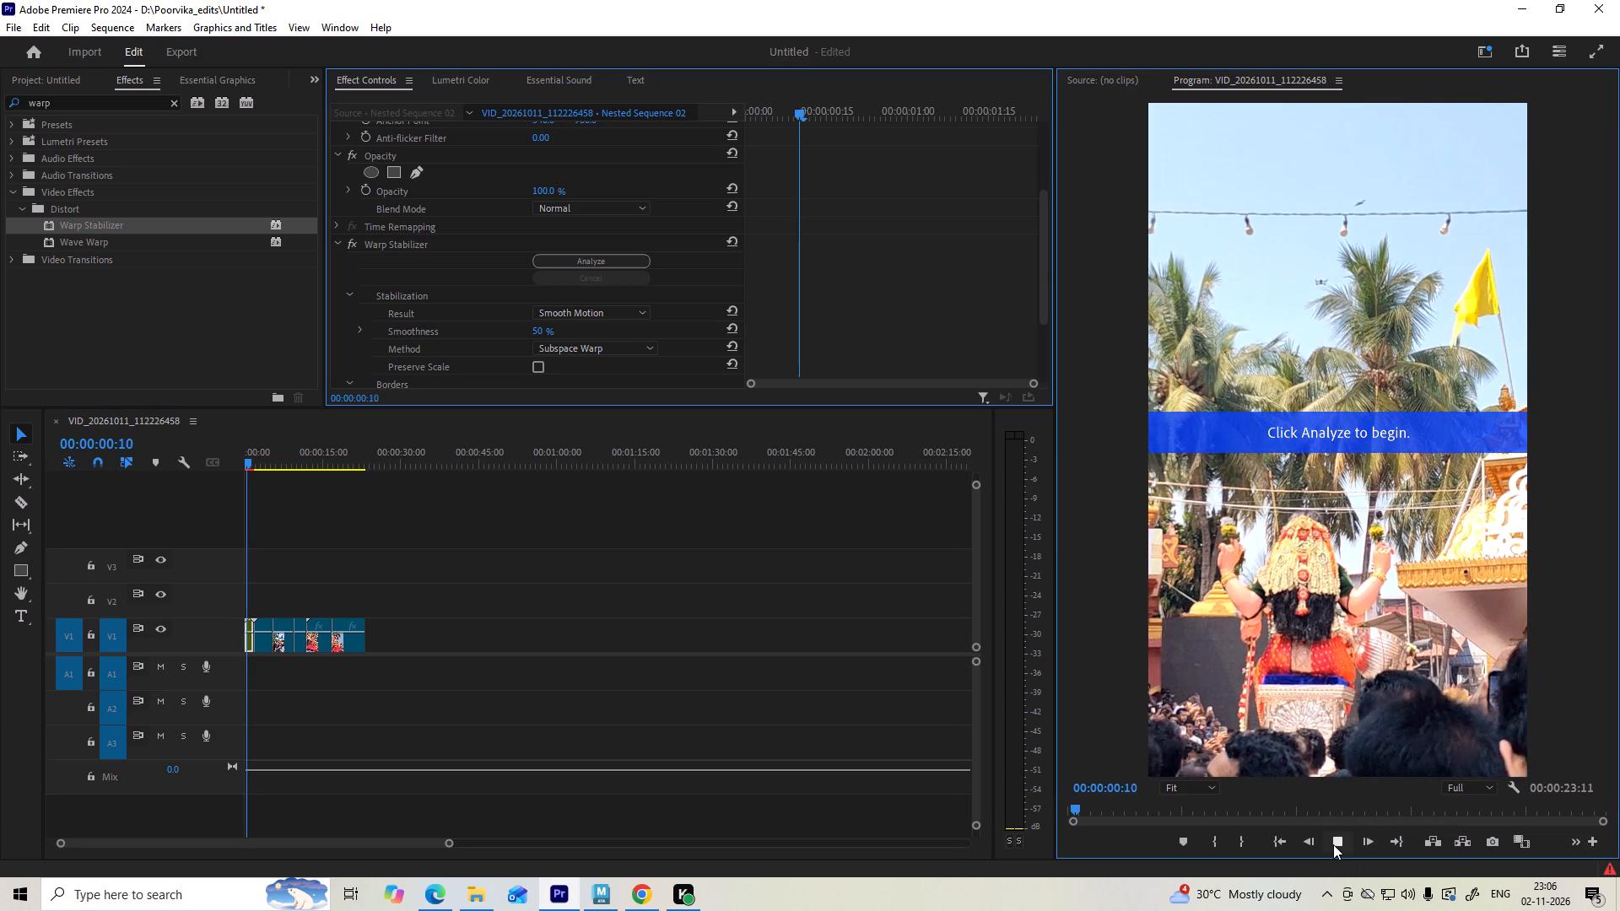
{"action": "left_click", "coordinate": [1333, 844]}
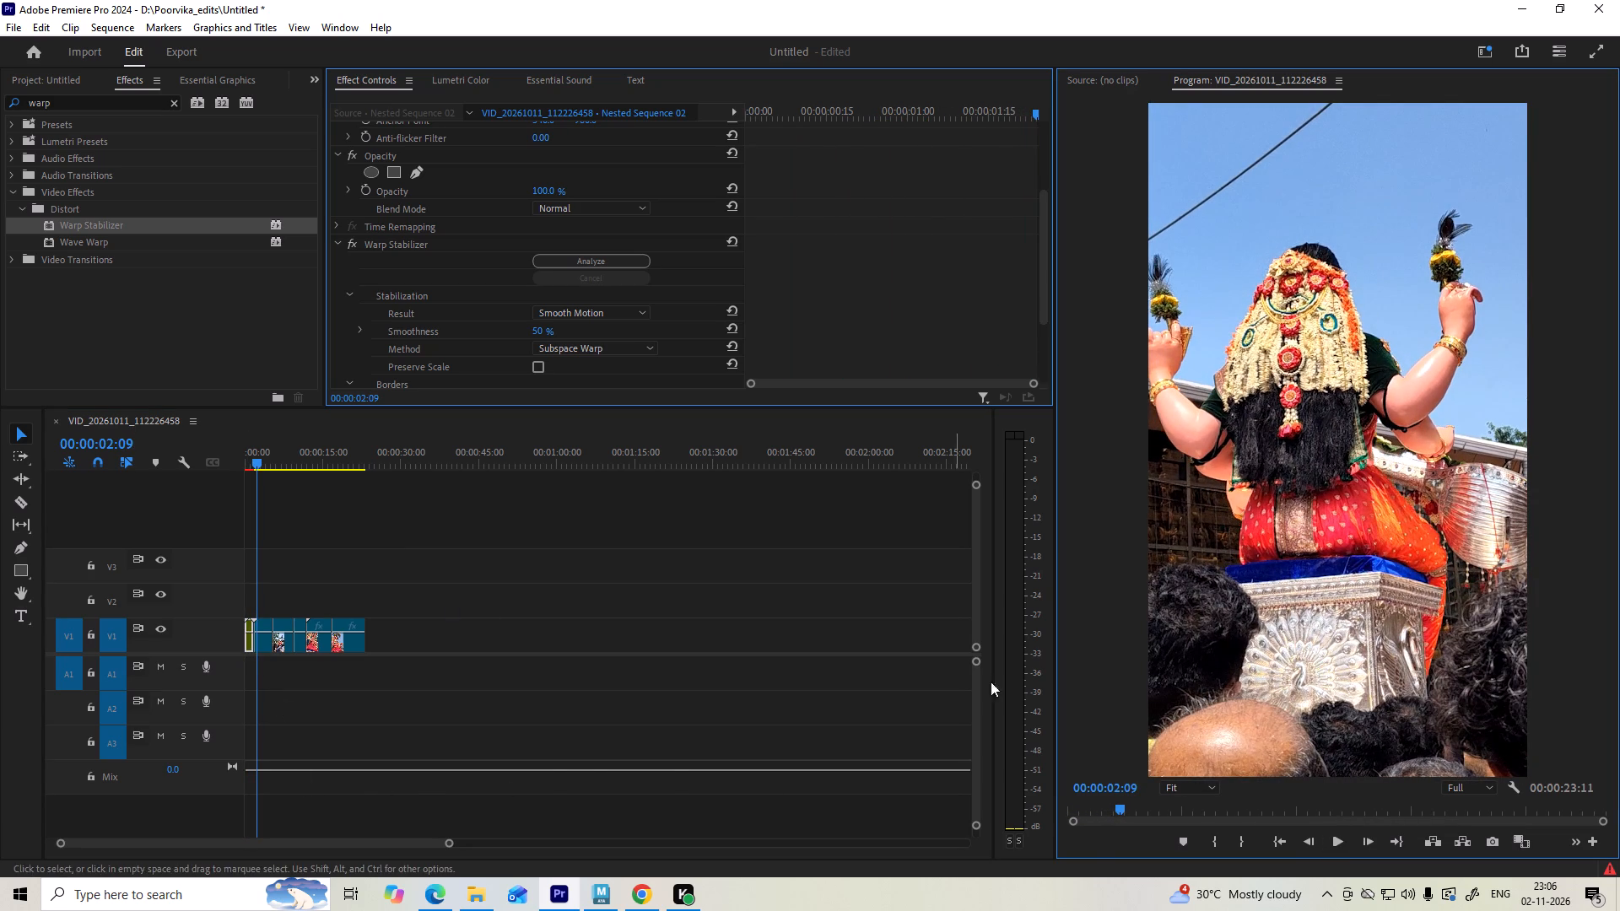
{"action": "left_click", "coordinate": [1331, 835]}
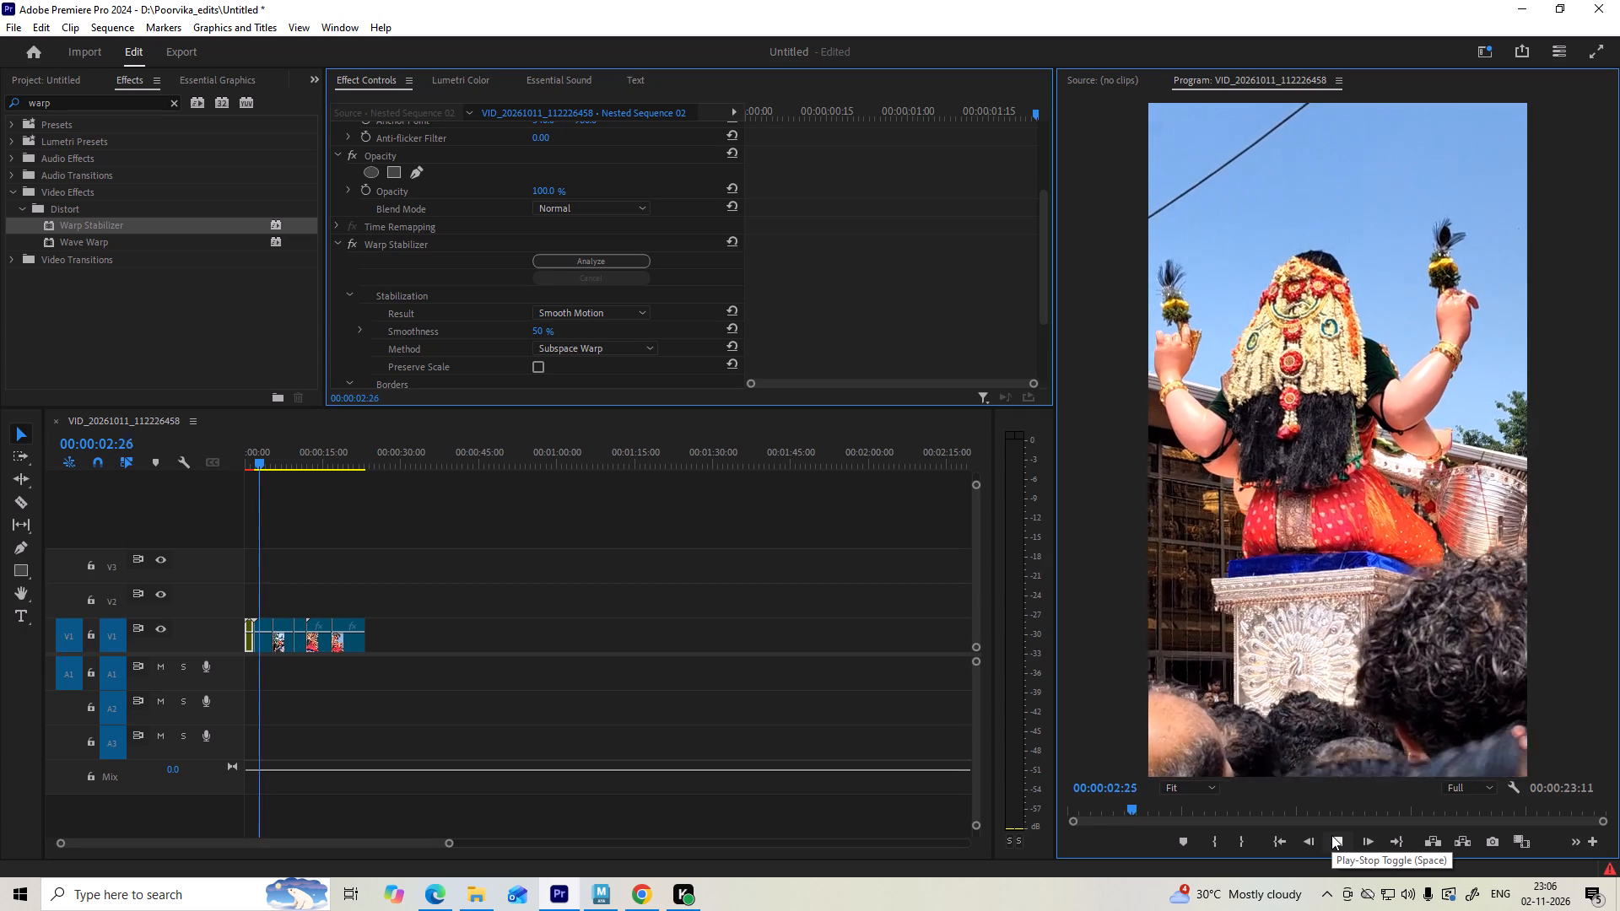
{"action": "left_click", "coordinate": [1331, 835]}
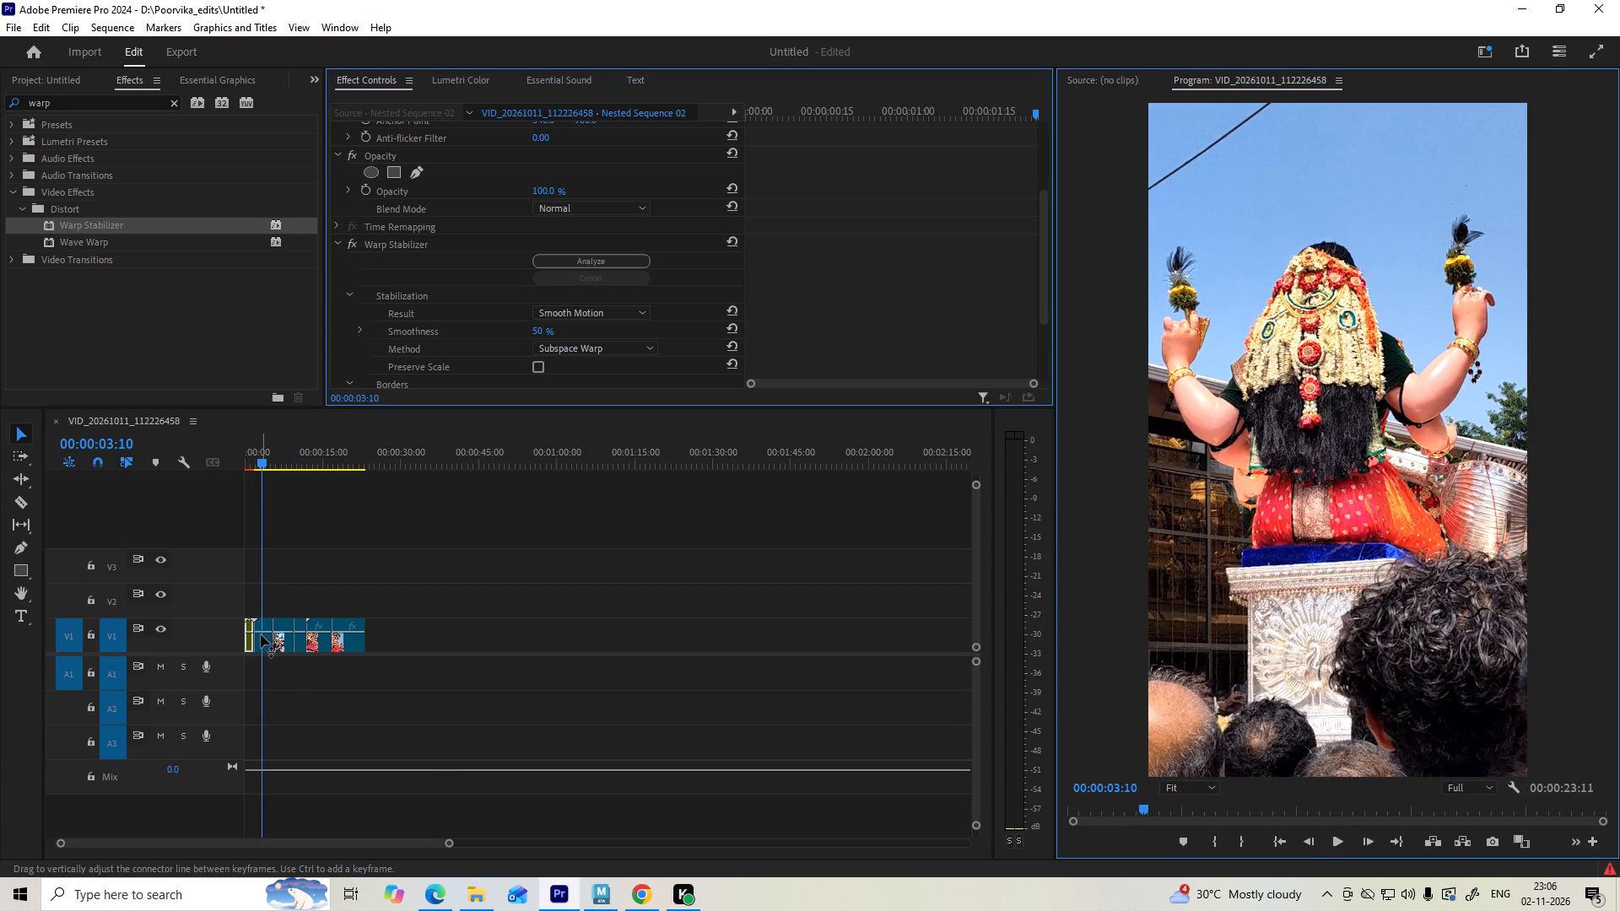
Set the second V1 clip's speed to 60% with Optical flow time interpolation.
{"action": "left_click", "coordinate": [261, 634]}
{"action": "right_click", "coordinate": [261, 634]}
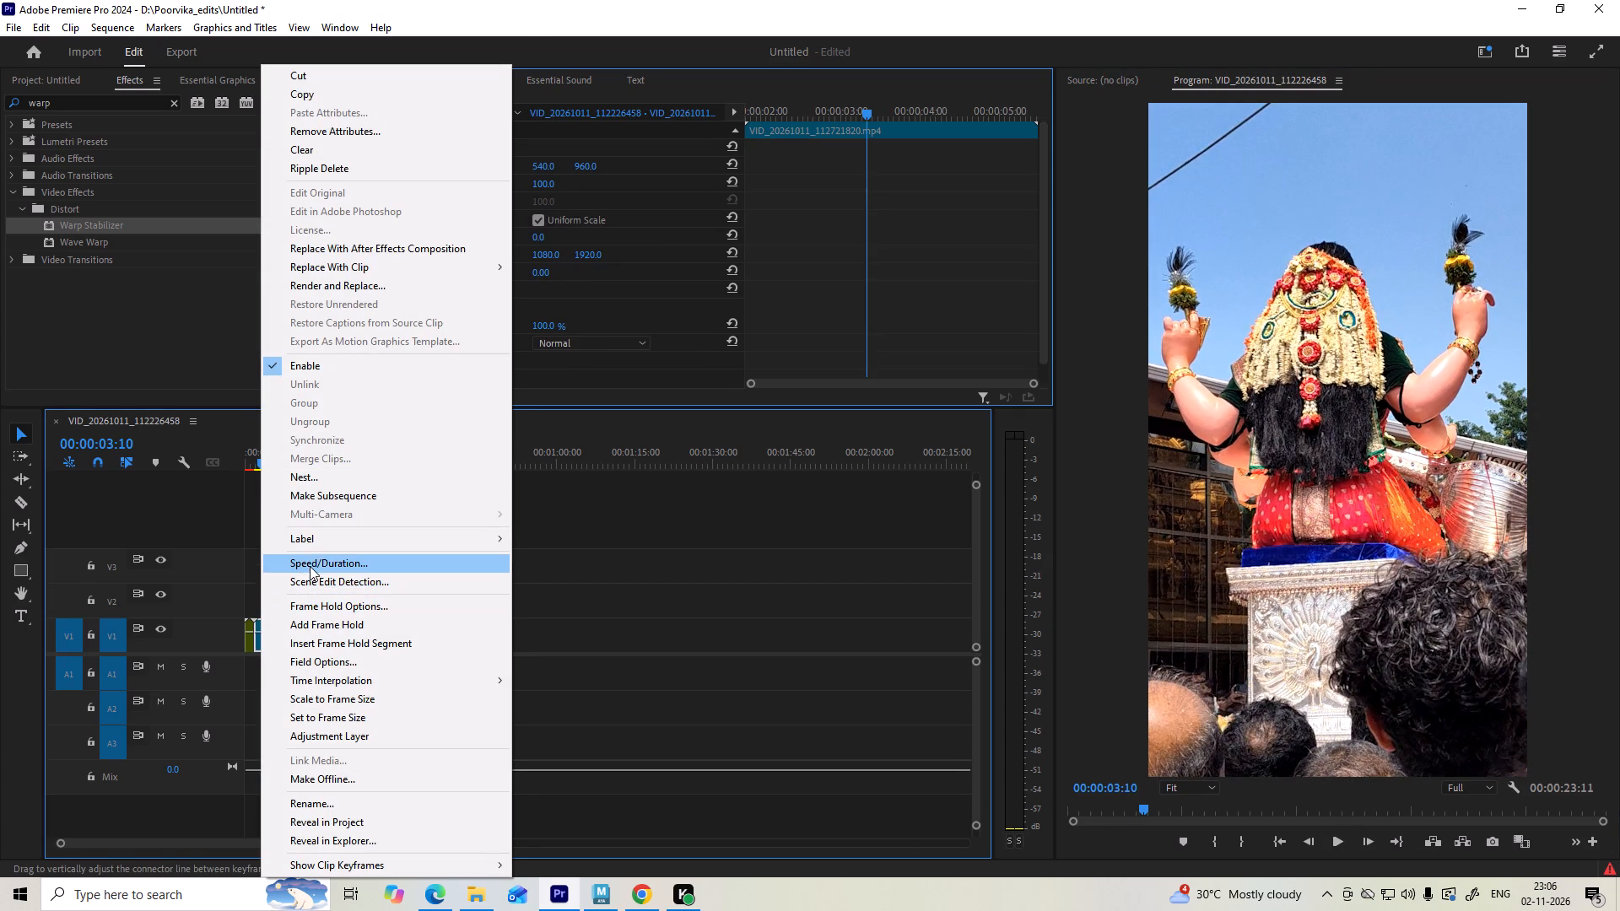
{"action": "left_click", "coordinate": [310, 566]}
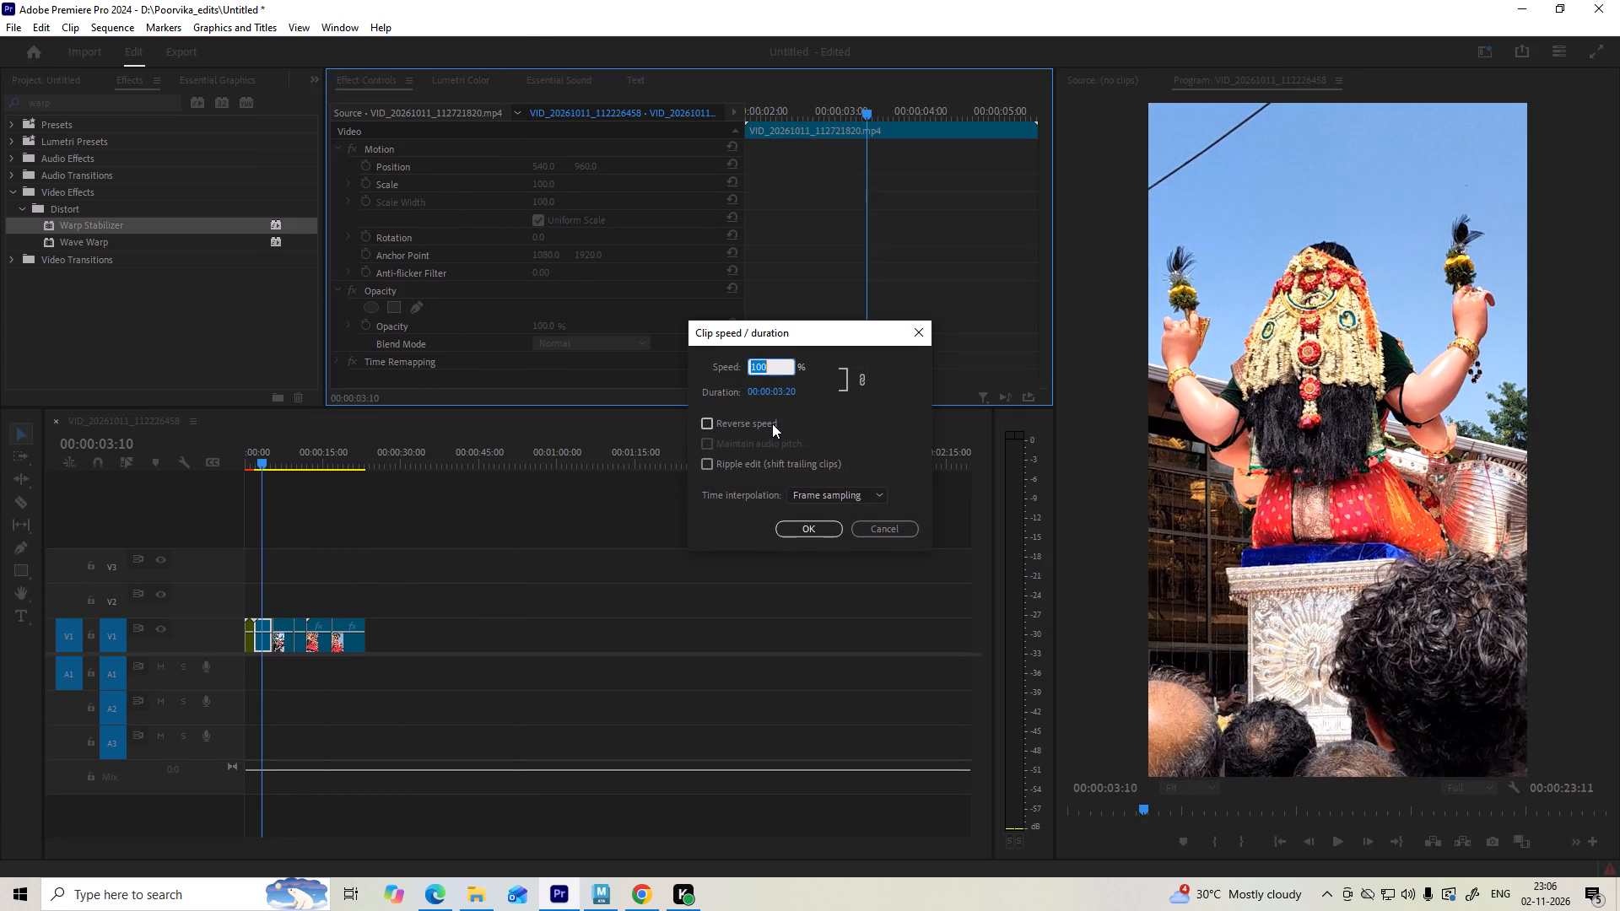
{"action": "type", "text": "60"}
{"action": "left_click", "coordinate": [800, 494]}
{"action": "left_click", "coordinate": [813, 547]}
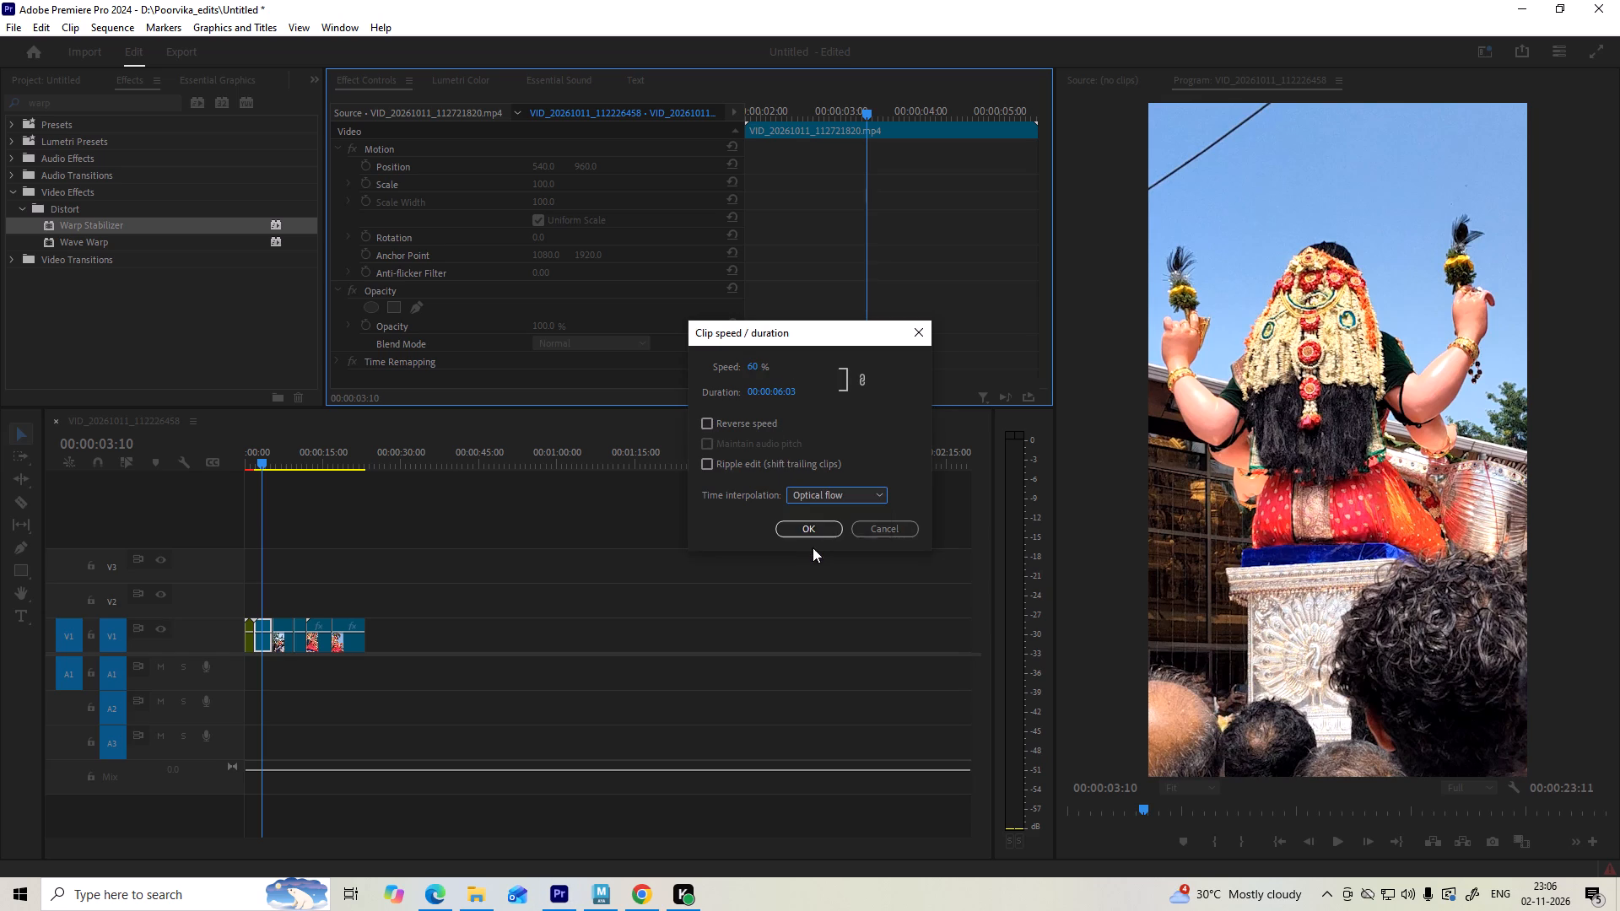
{"action": "left_click", "coordinate": [813, 530]}
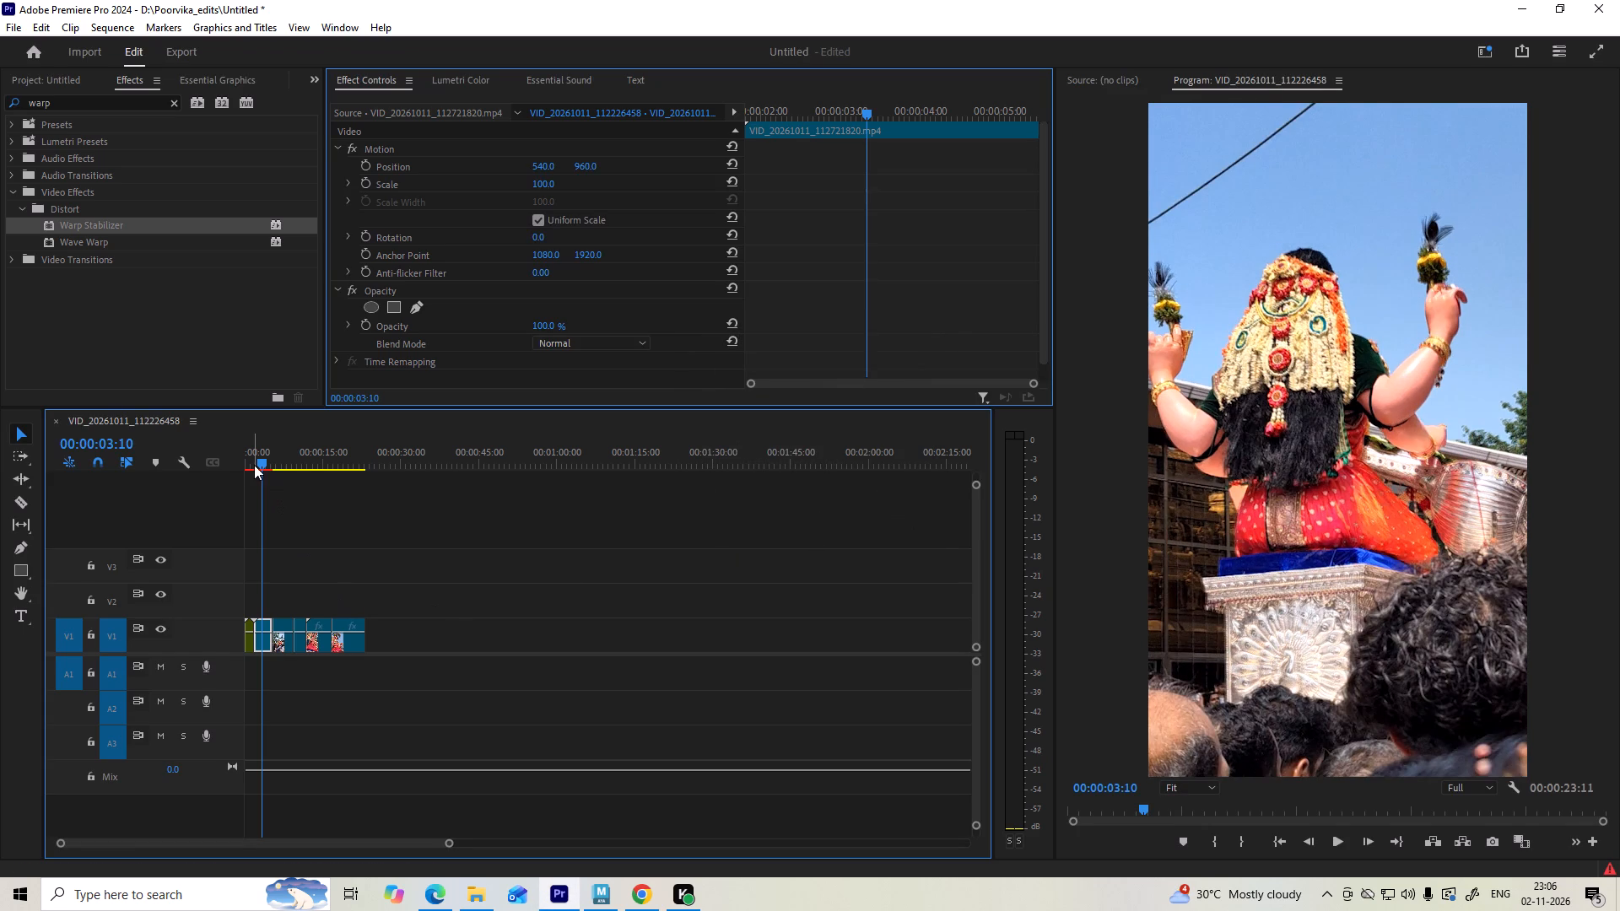
Split the second V1 clip at 00:00:03:22 and delete the portion after the cut.
{"action": "left_click_drag", "start_coordinate": [258, 458], "coordinate": [255, 460]}
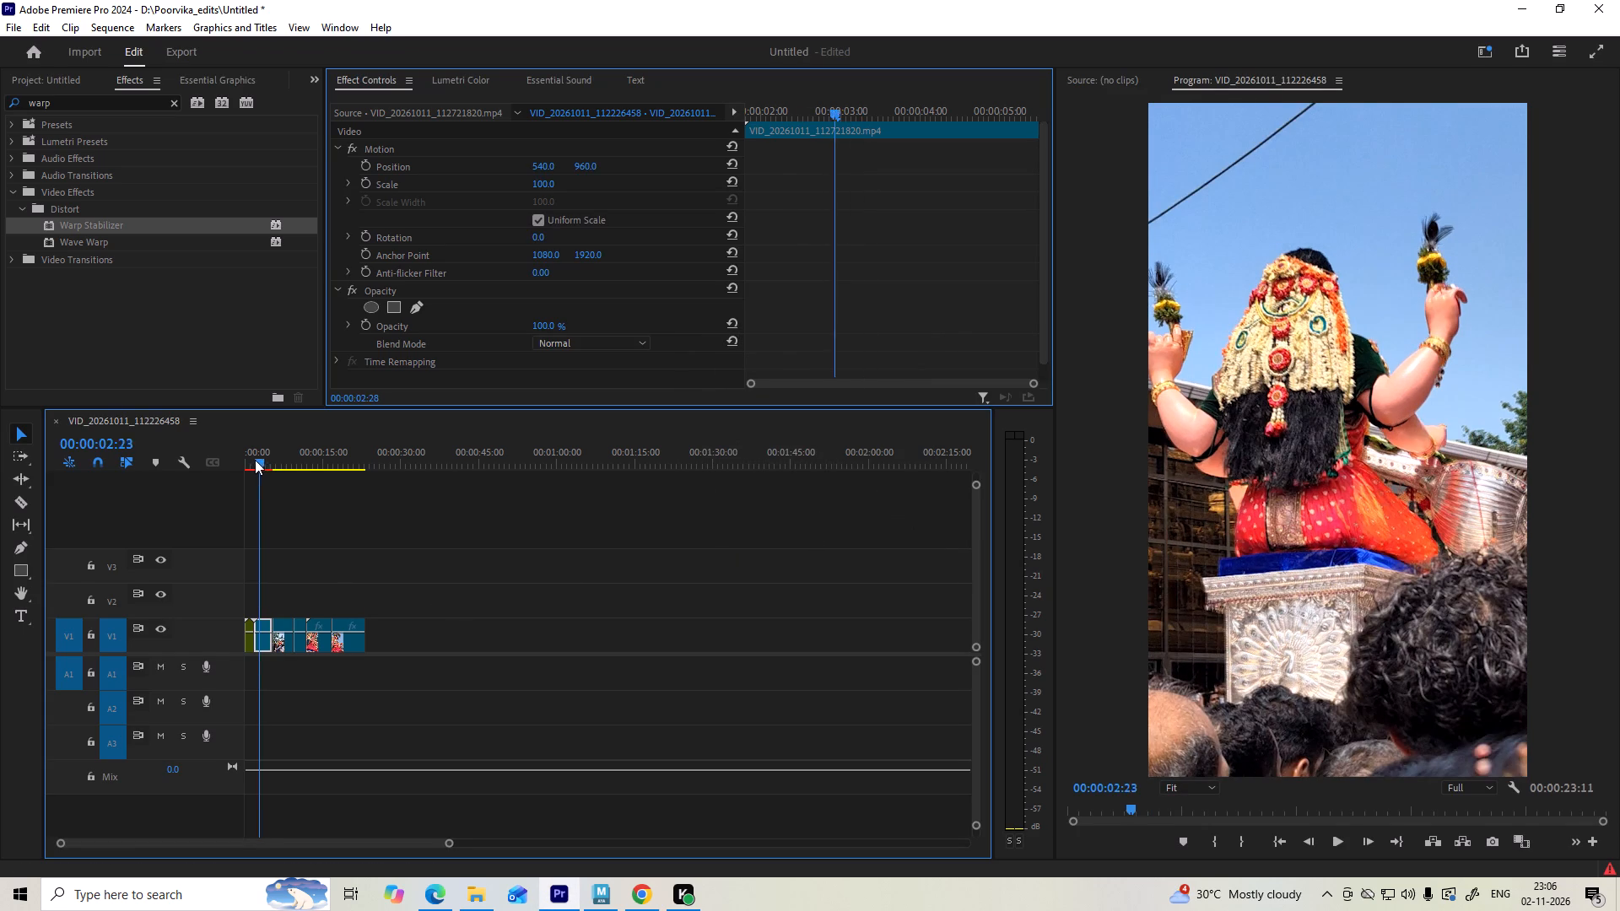
{"action": "left_click_drag", "start_coordinate": [255, 460], "coordinate": [252, 471]}
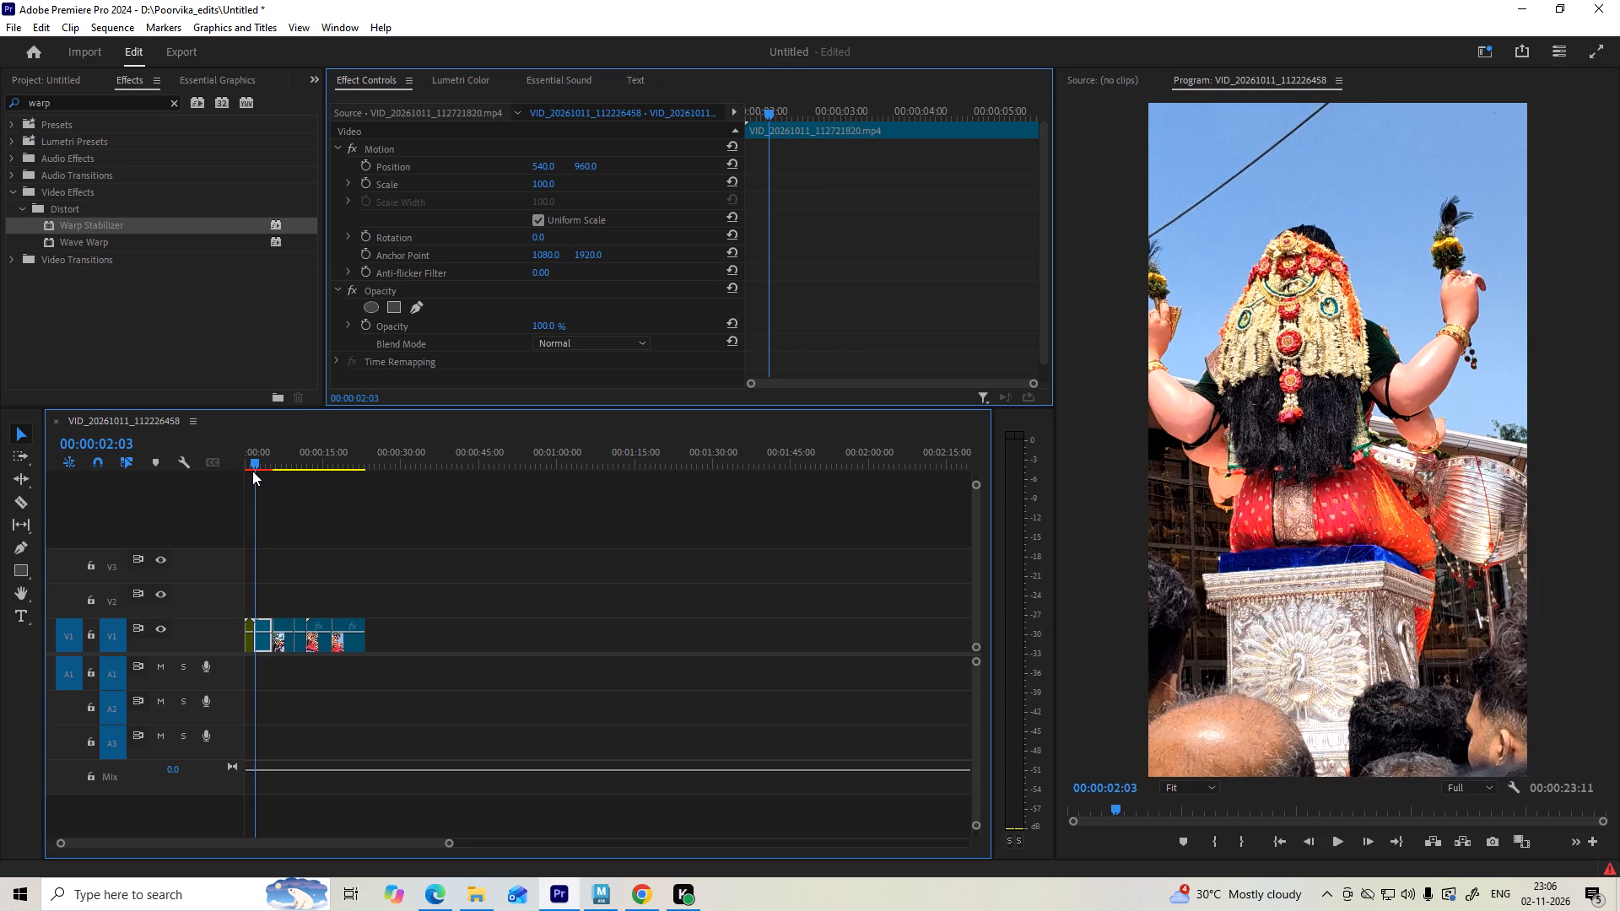
{"action": "left_click_drag", "start_coordinate": [252, 471], "coordinate": [261, 486]}
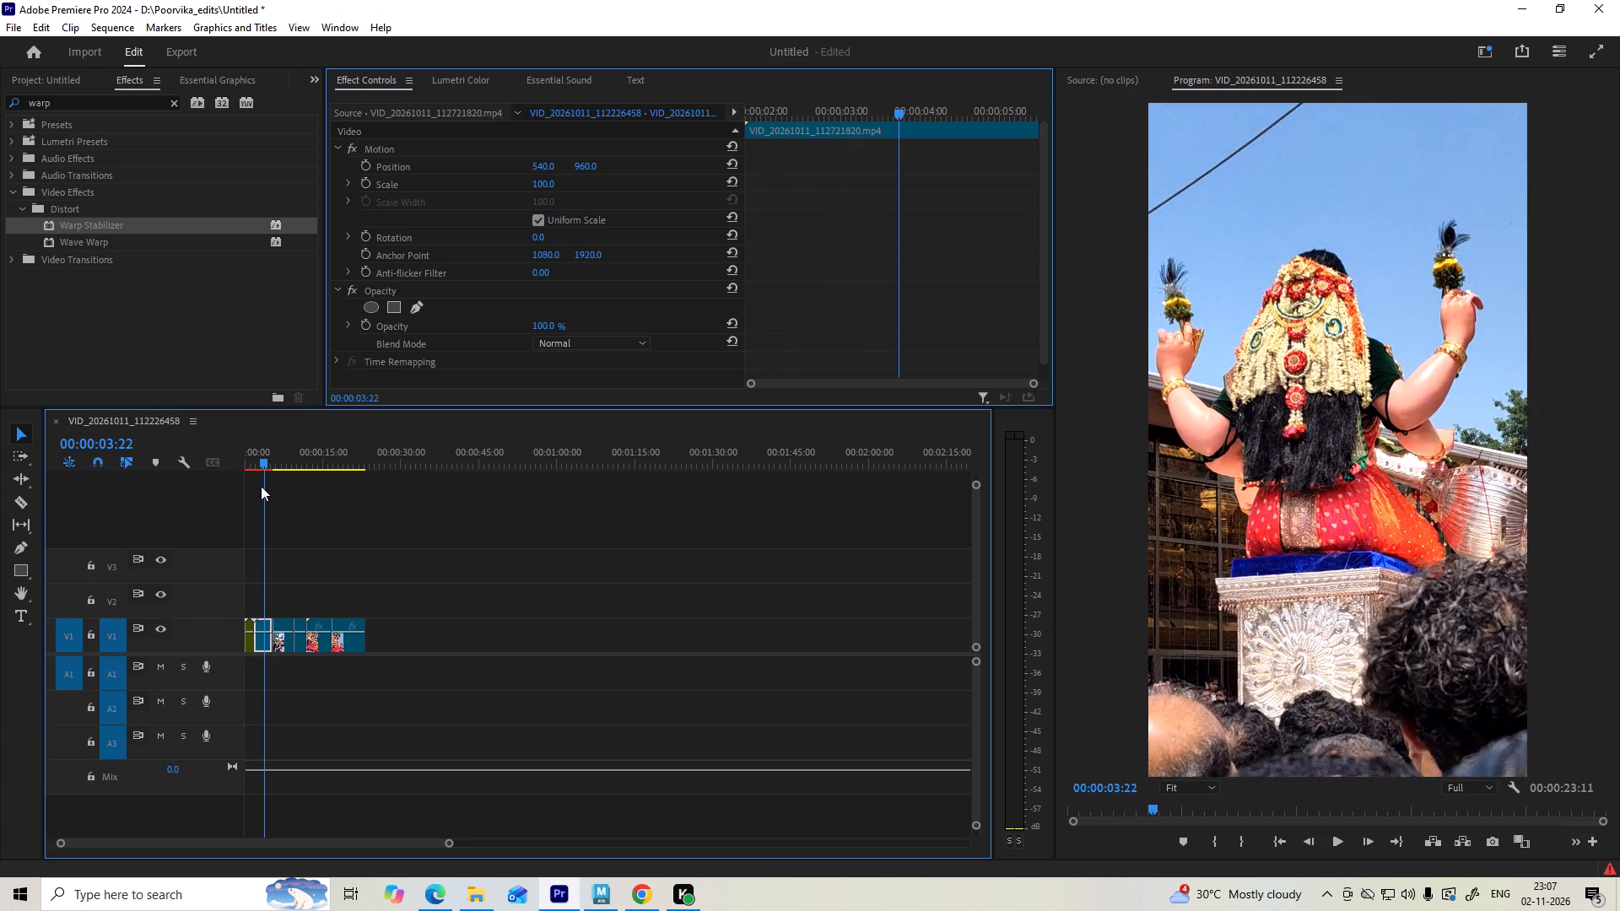
{"action": "left_click_drag", "start_coordinate": [261, 486], "coordinate": [261, 499]}
{"action": "left_click", "coordinate": [32, 498]}
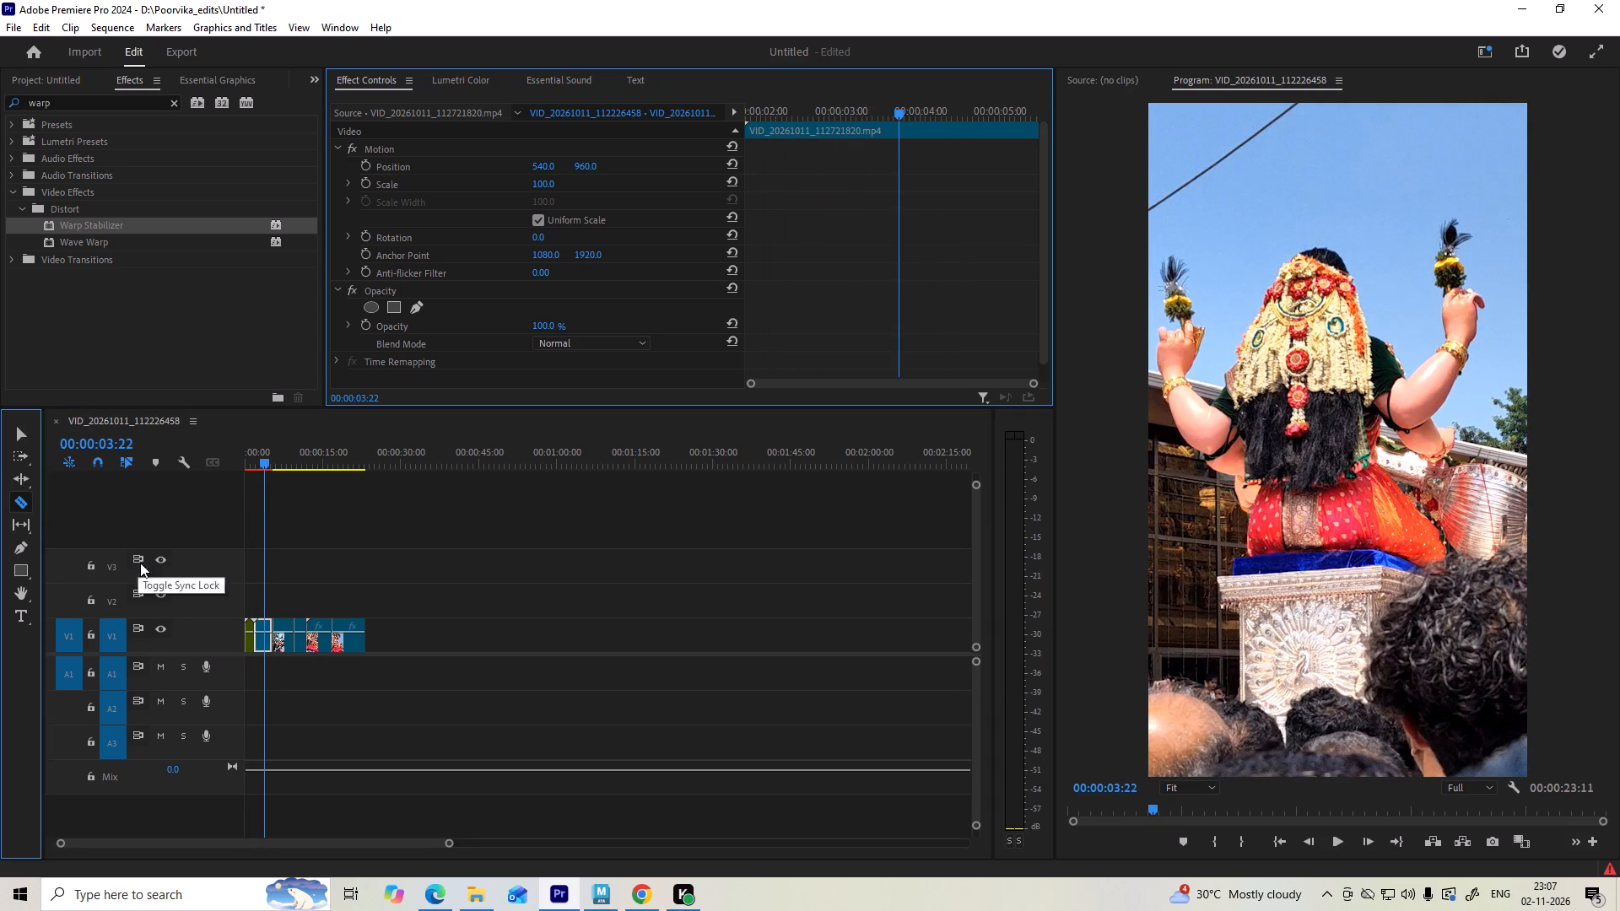
{"action": "left_click", "coordinate": [264, 633]}
{"action": "left_click", "coordinate": [10, 438]}
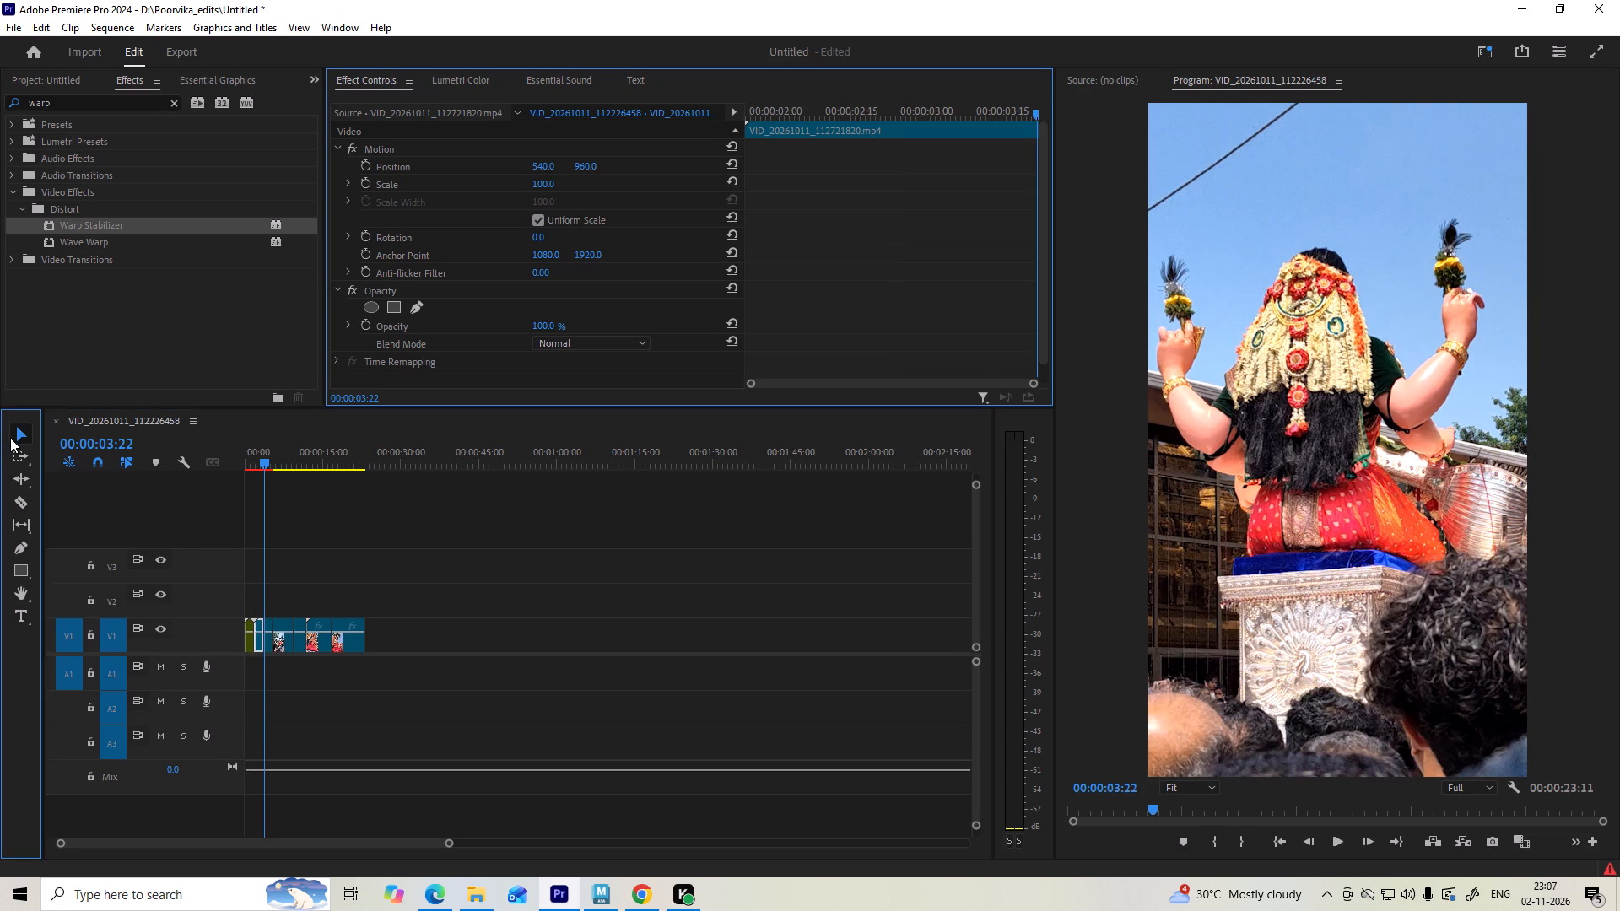
{"action": "left_click", "coordinate": [266, 637]}
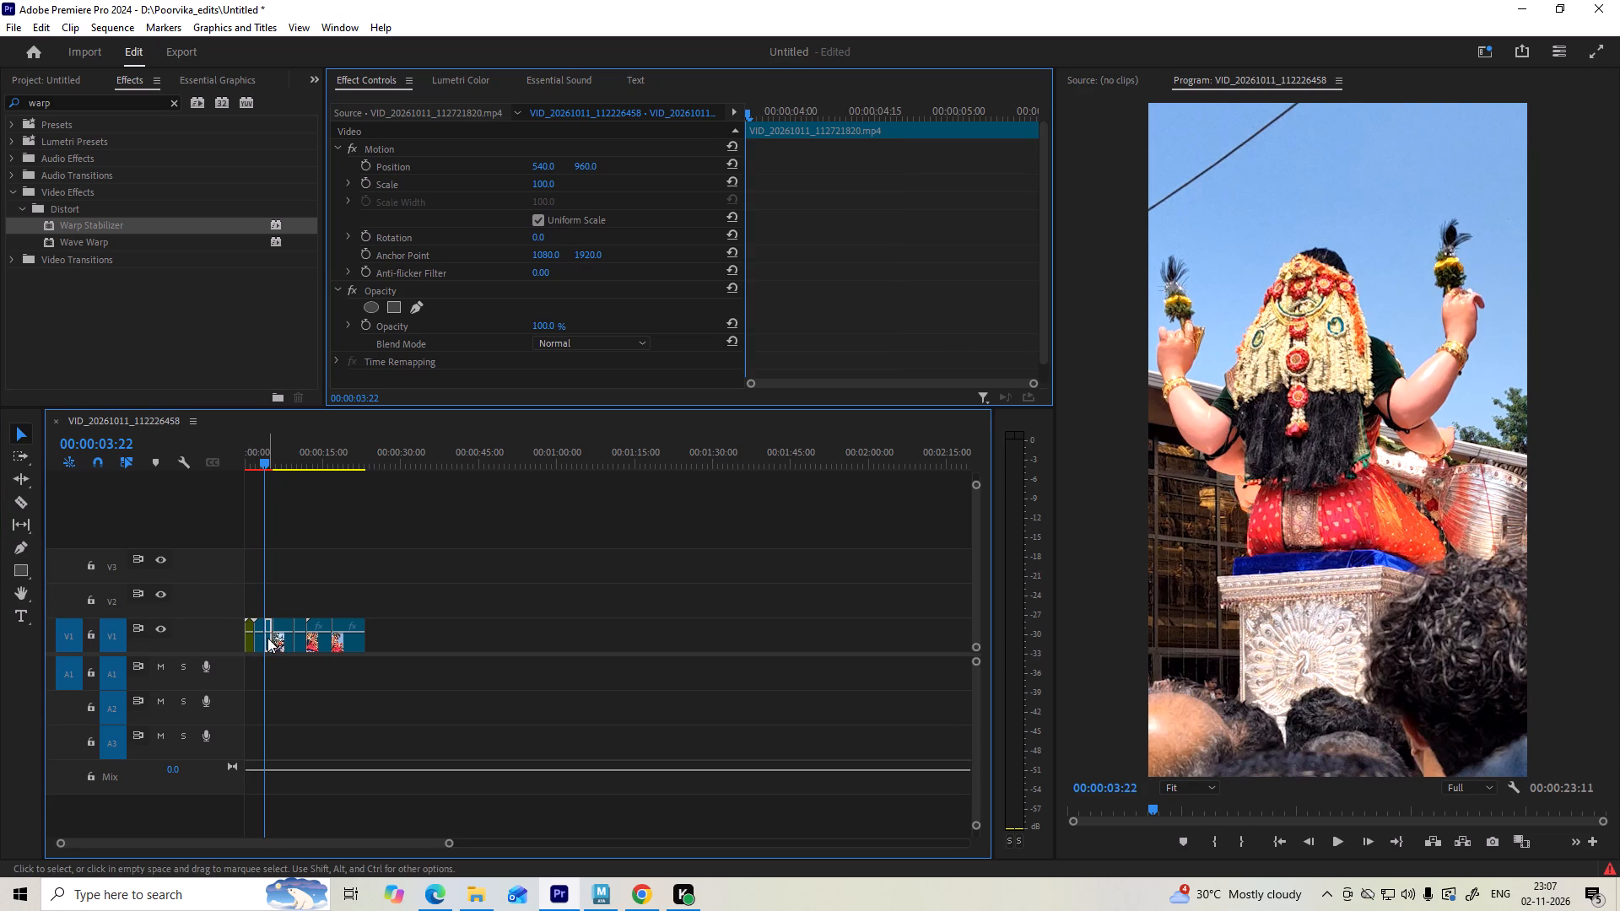
{"action": "key", "text": "Delete"}
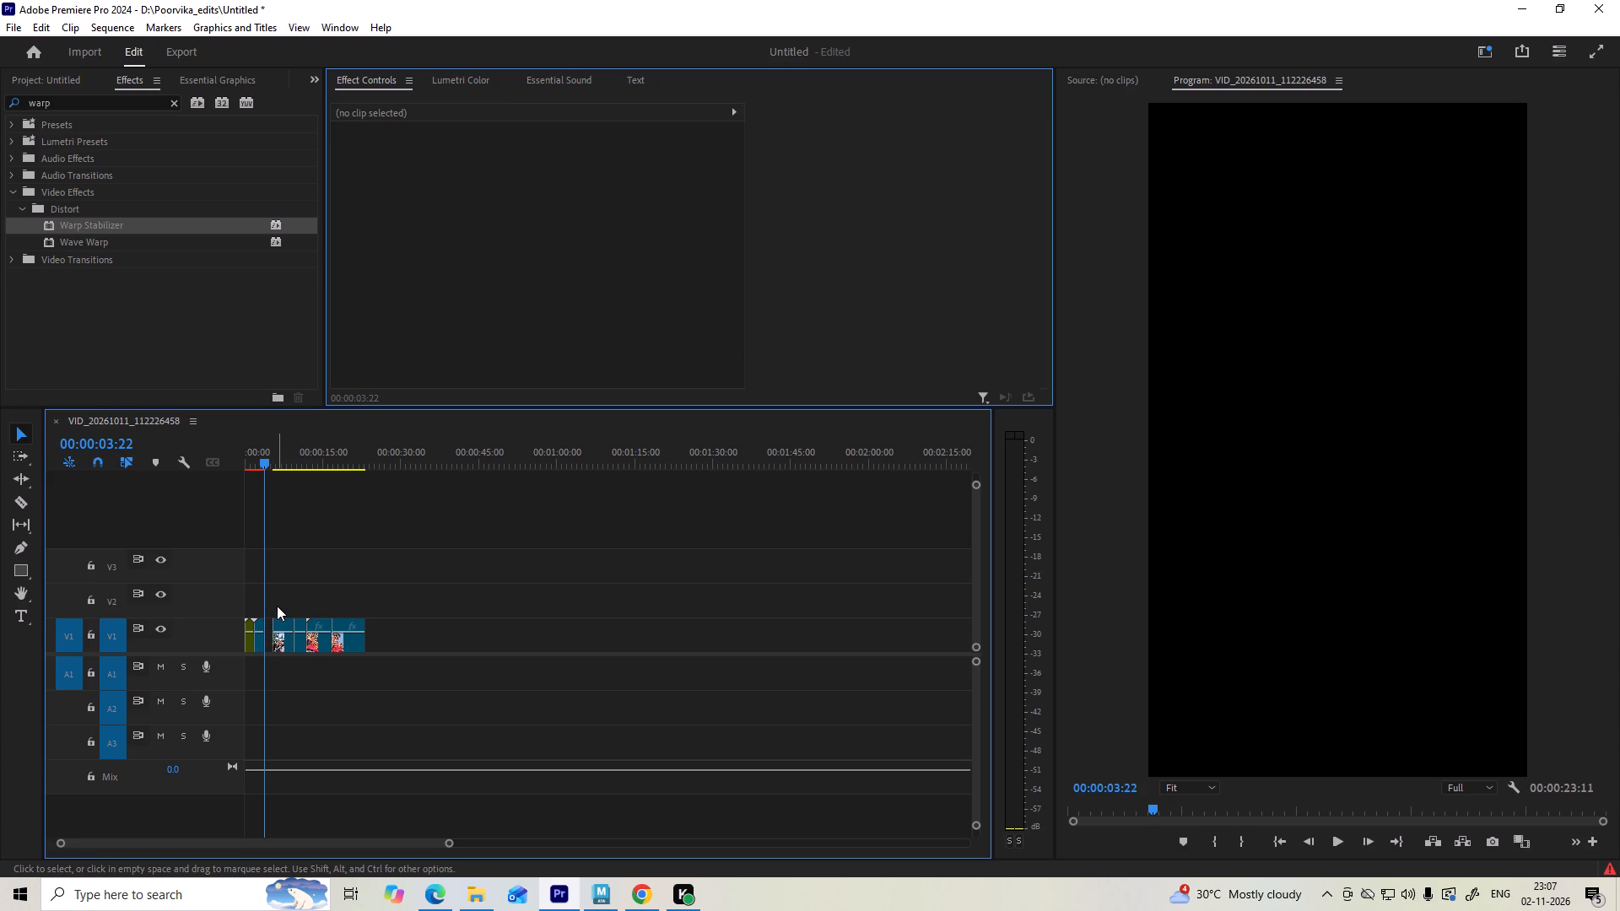
Move all the remaining V1 clips earlier to close the gap after the trimmed second clip.
{"action": "left_click_drag", "start_coordinate": [277, 606], "coordinate": [379, 662]}
{"action": "left_click_drag", "start_coordinate": [354, 644], "coordinate": [346, 645]}
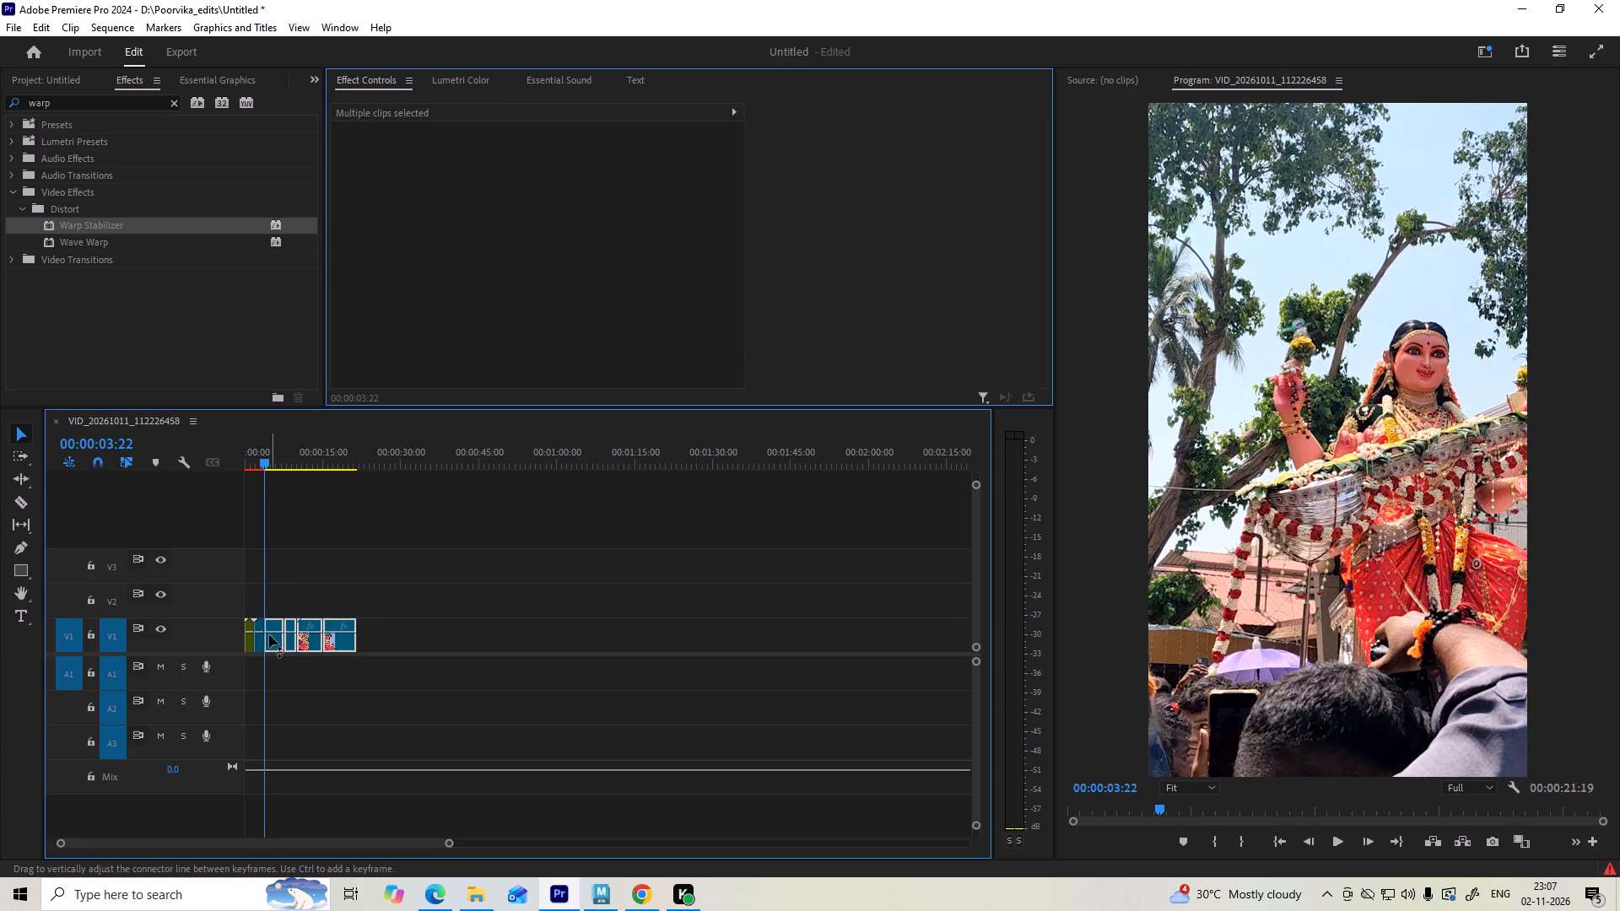
Nest the trimmed second V1 clip, keeping the suggested sequence name.
{"action": "left_click", "coordinate": [257, 634]}
{"action": "right_click", "coordinate": [257, 634]}
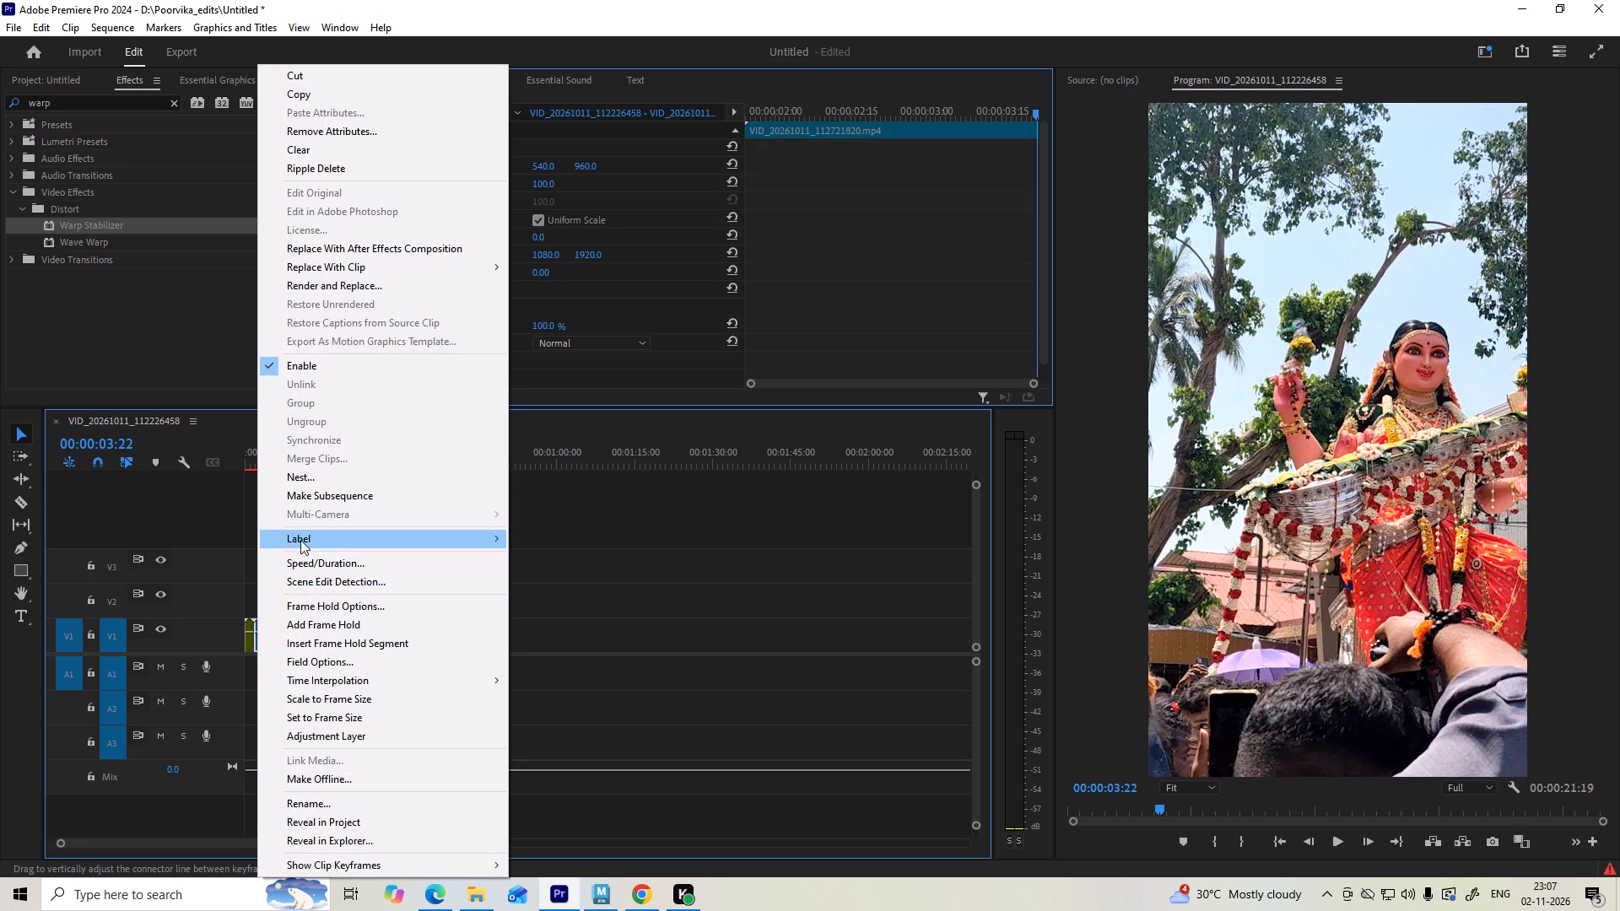
{"action": "left_click", "coordinate": [311, 480]}
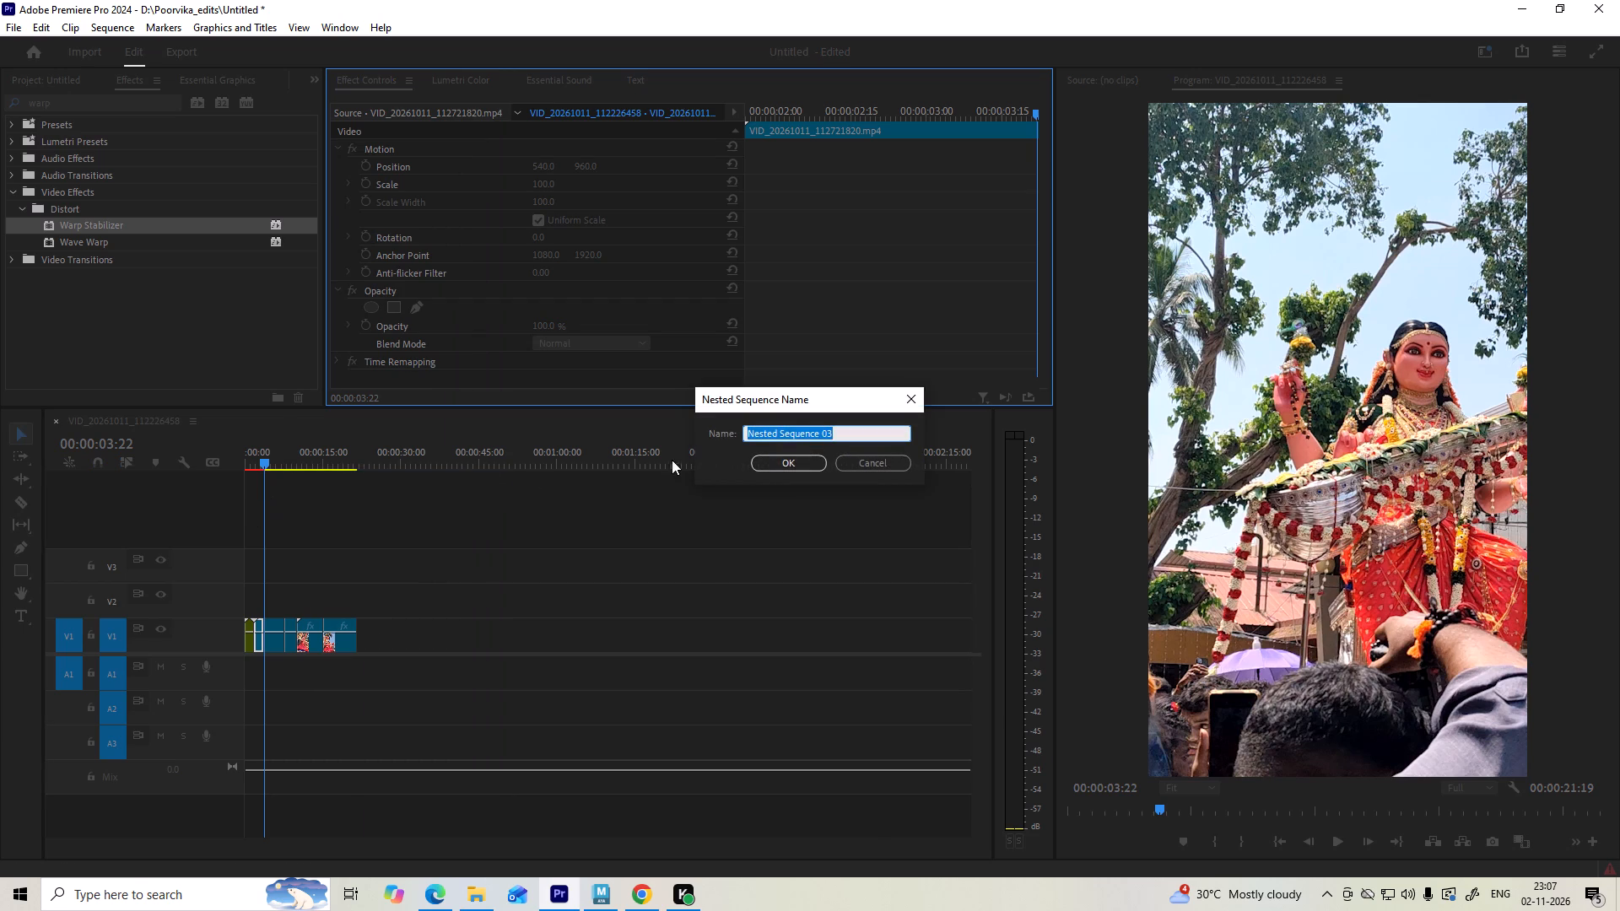
{"action": "left_click", "coordinate": [763, 466]}
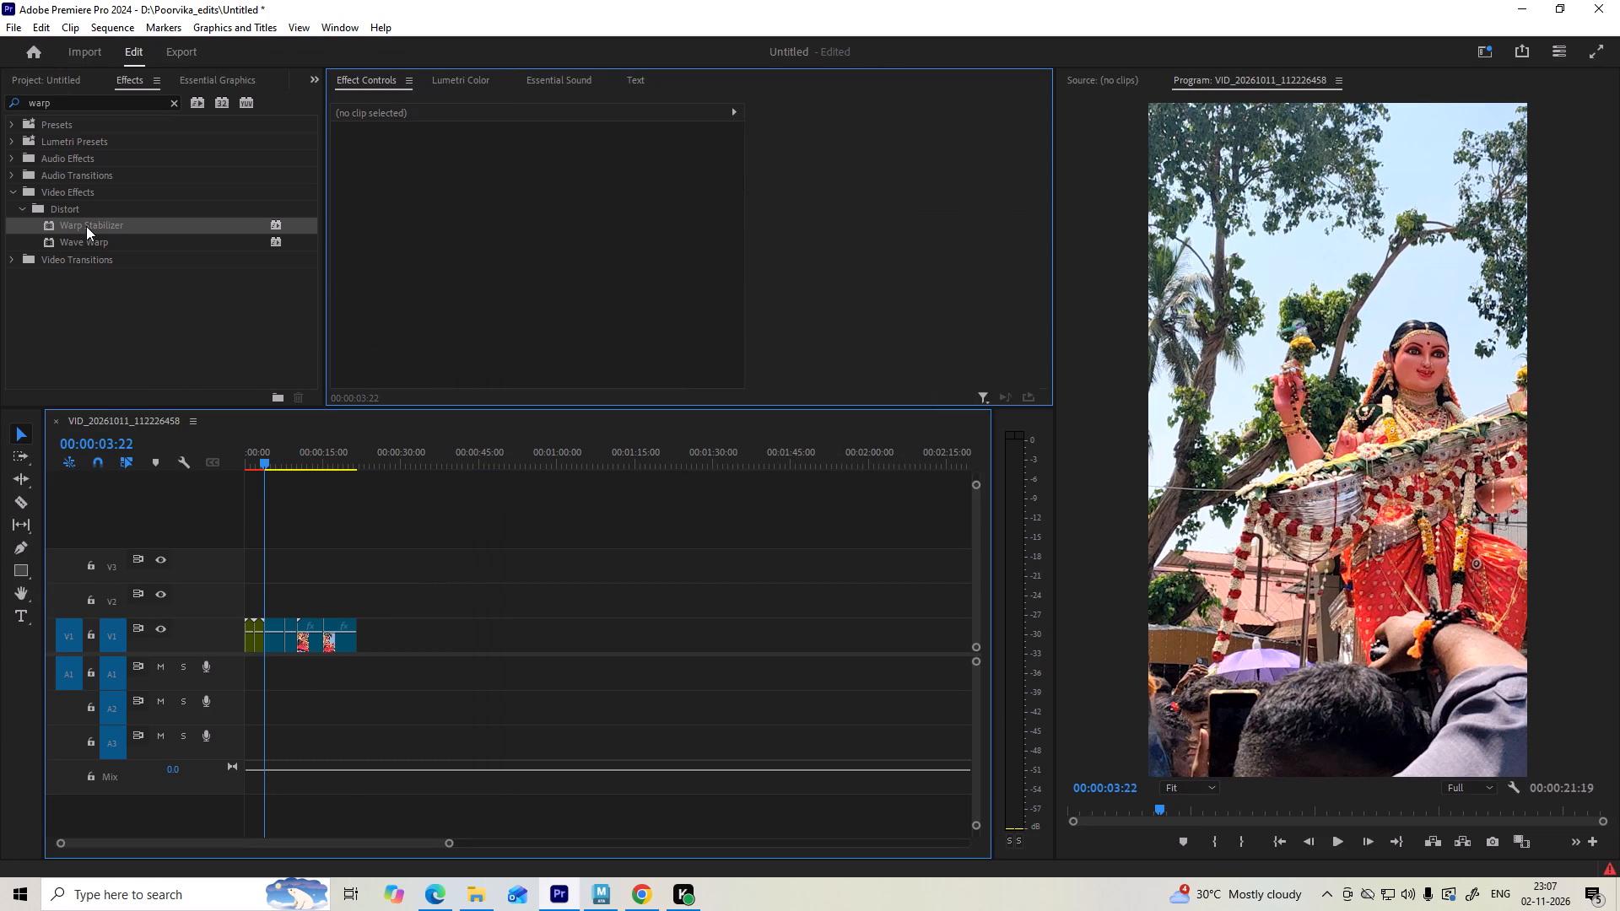
Apply the Warp Stabilizer effect to the newly nested second clip and check its analysis at 00:00:02:13.
{"action": "left_click_drag", "start_coordinate": [86, 226], "coordinate": [273, 622]}
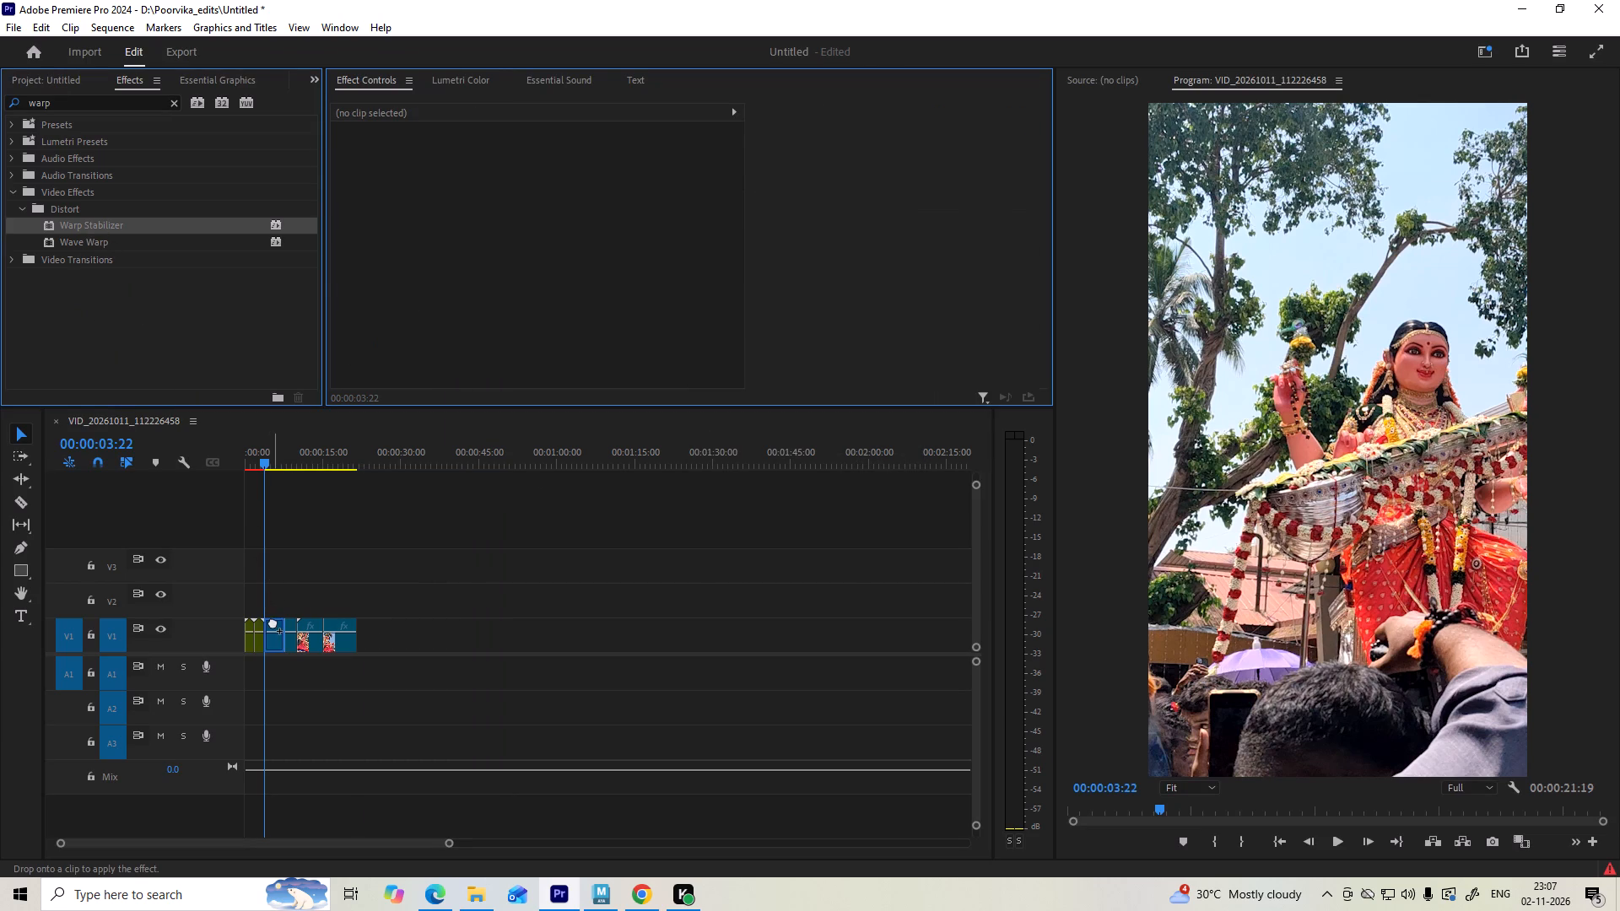
{"action": "left_click_drag", "start_coordinate": [273, 622], "coordinate": [262, 641]}
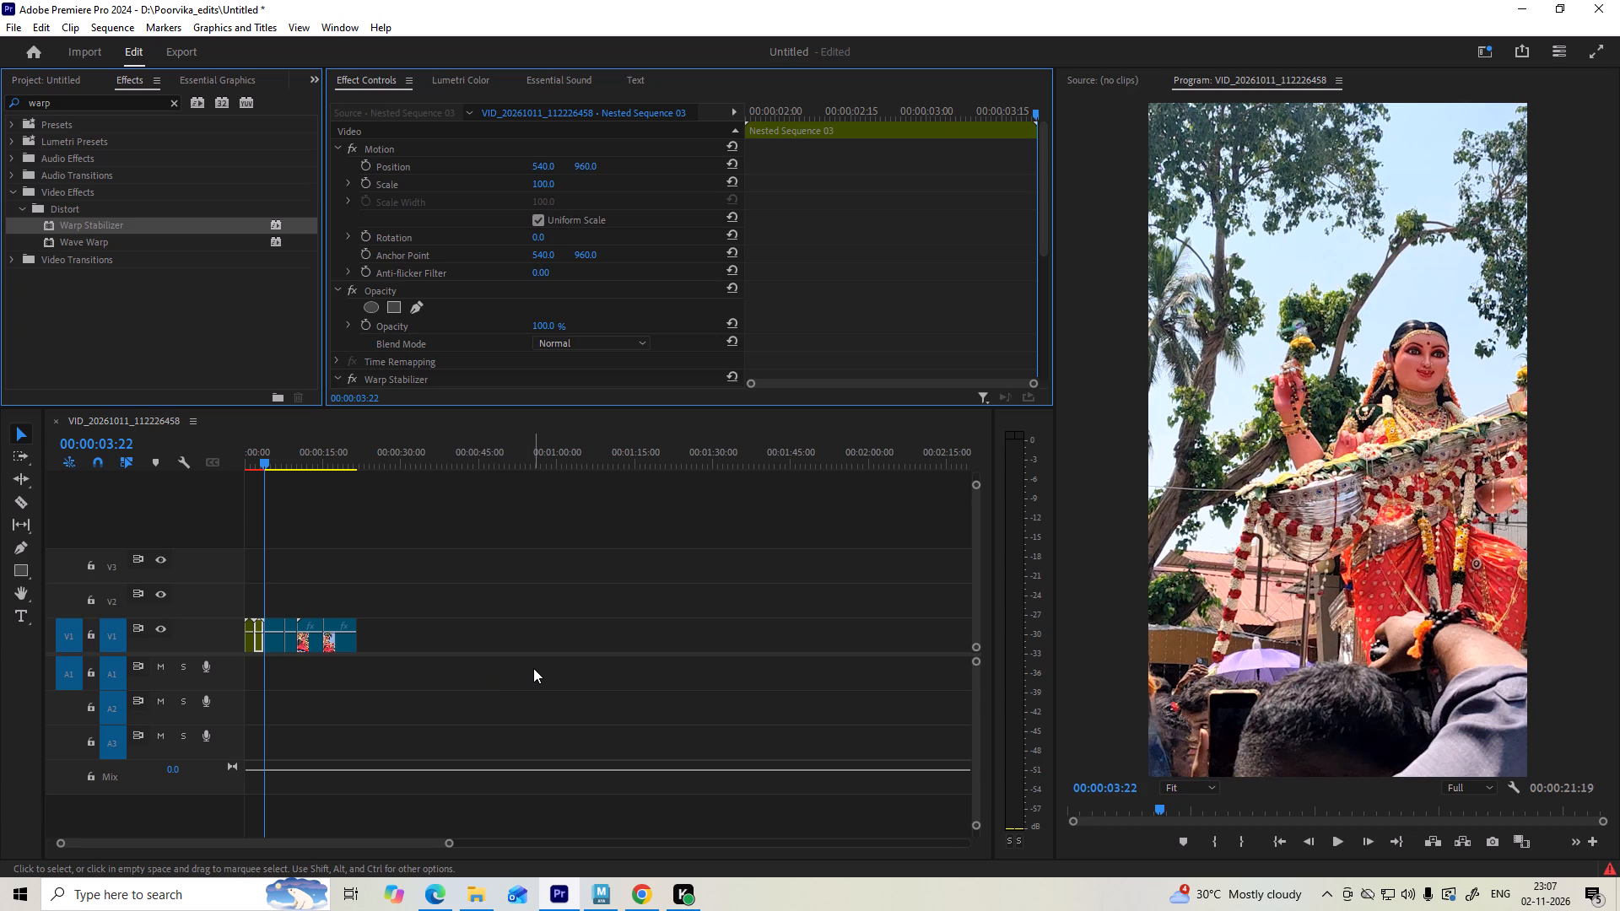
{"action": "scroll", "coordinate": [555, 283], "scroll_direction": "down", "scroll_amount": 5}
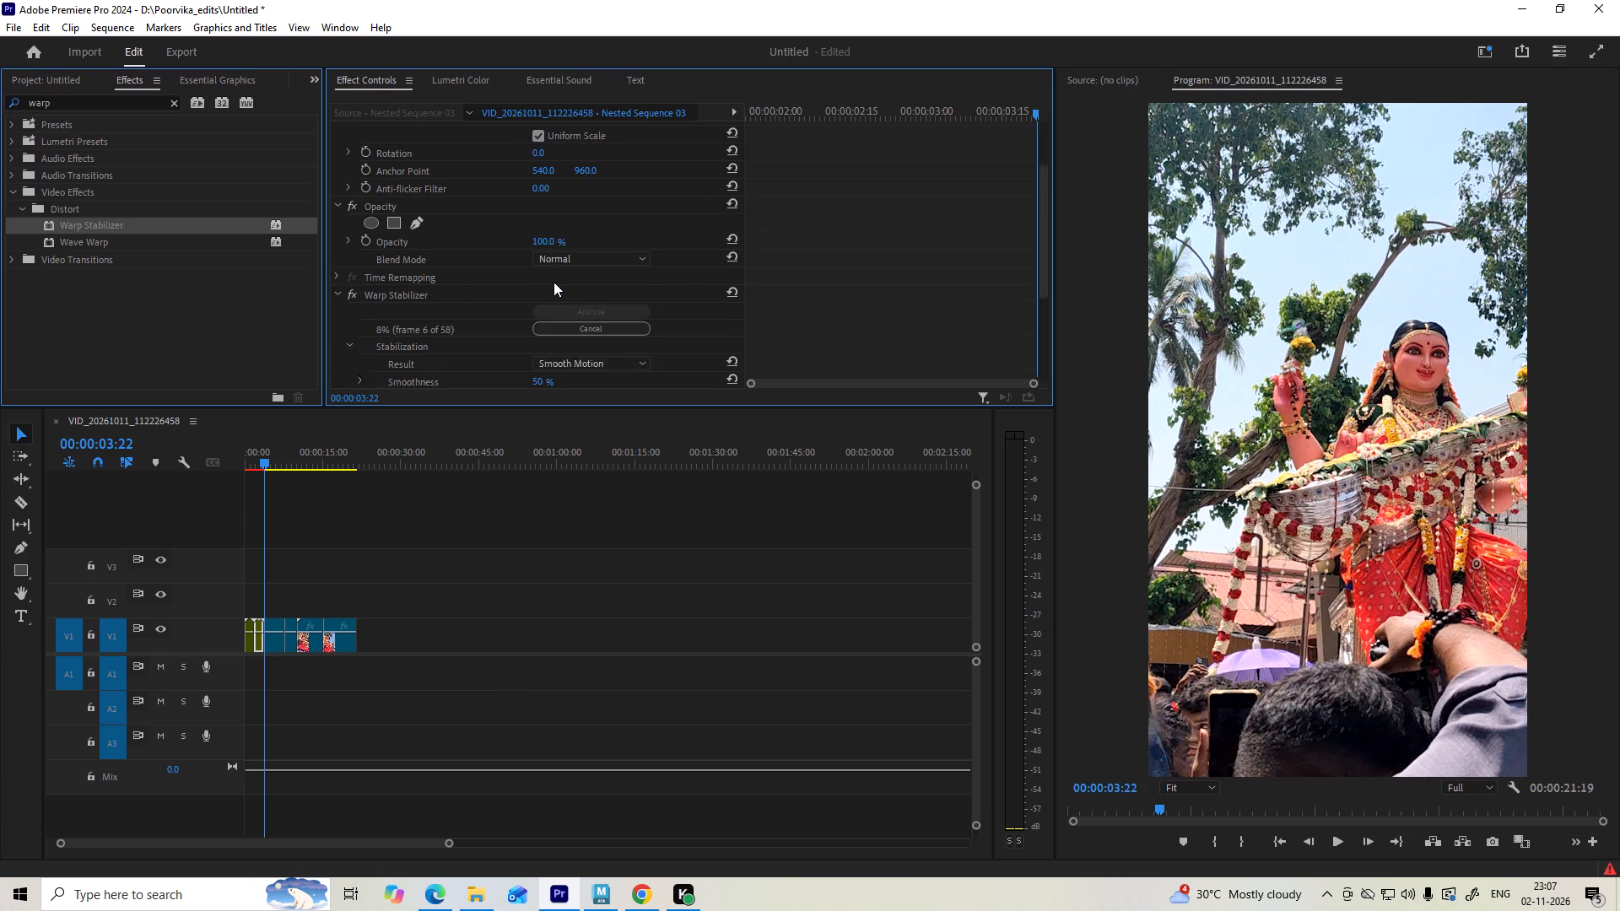
{"action": "scroll", "coordinate": [553, 282], "scroll_direction": "down", "scroll_amount": 3}
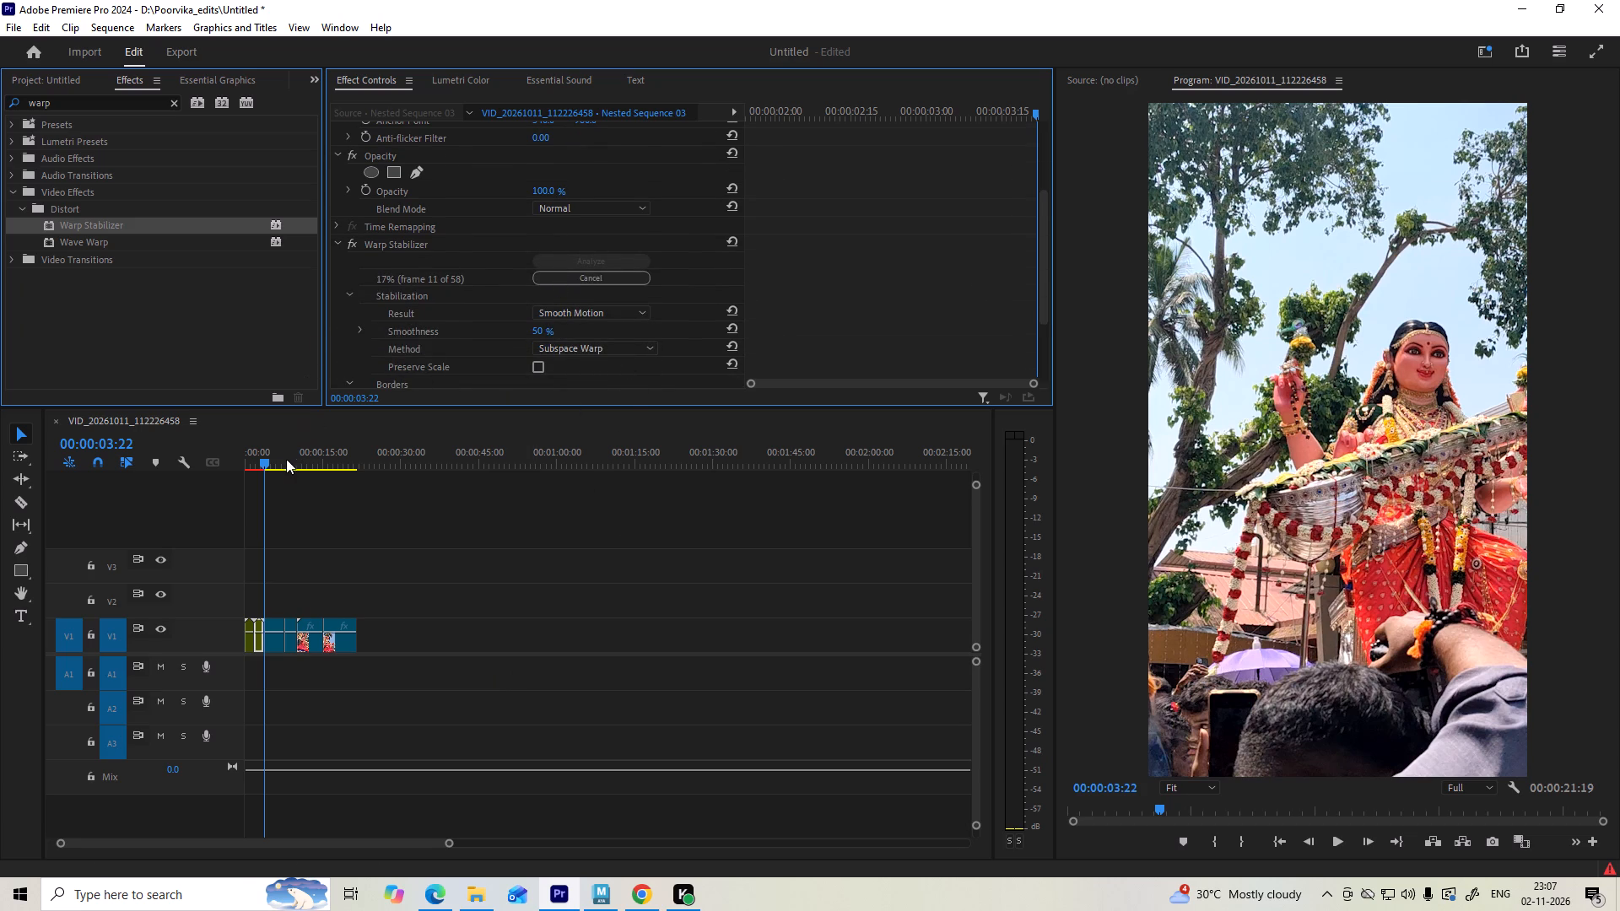
{"action": "left_click", "coordinate": [265, 460]}
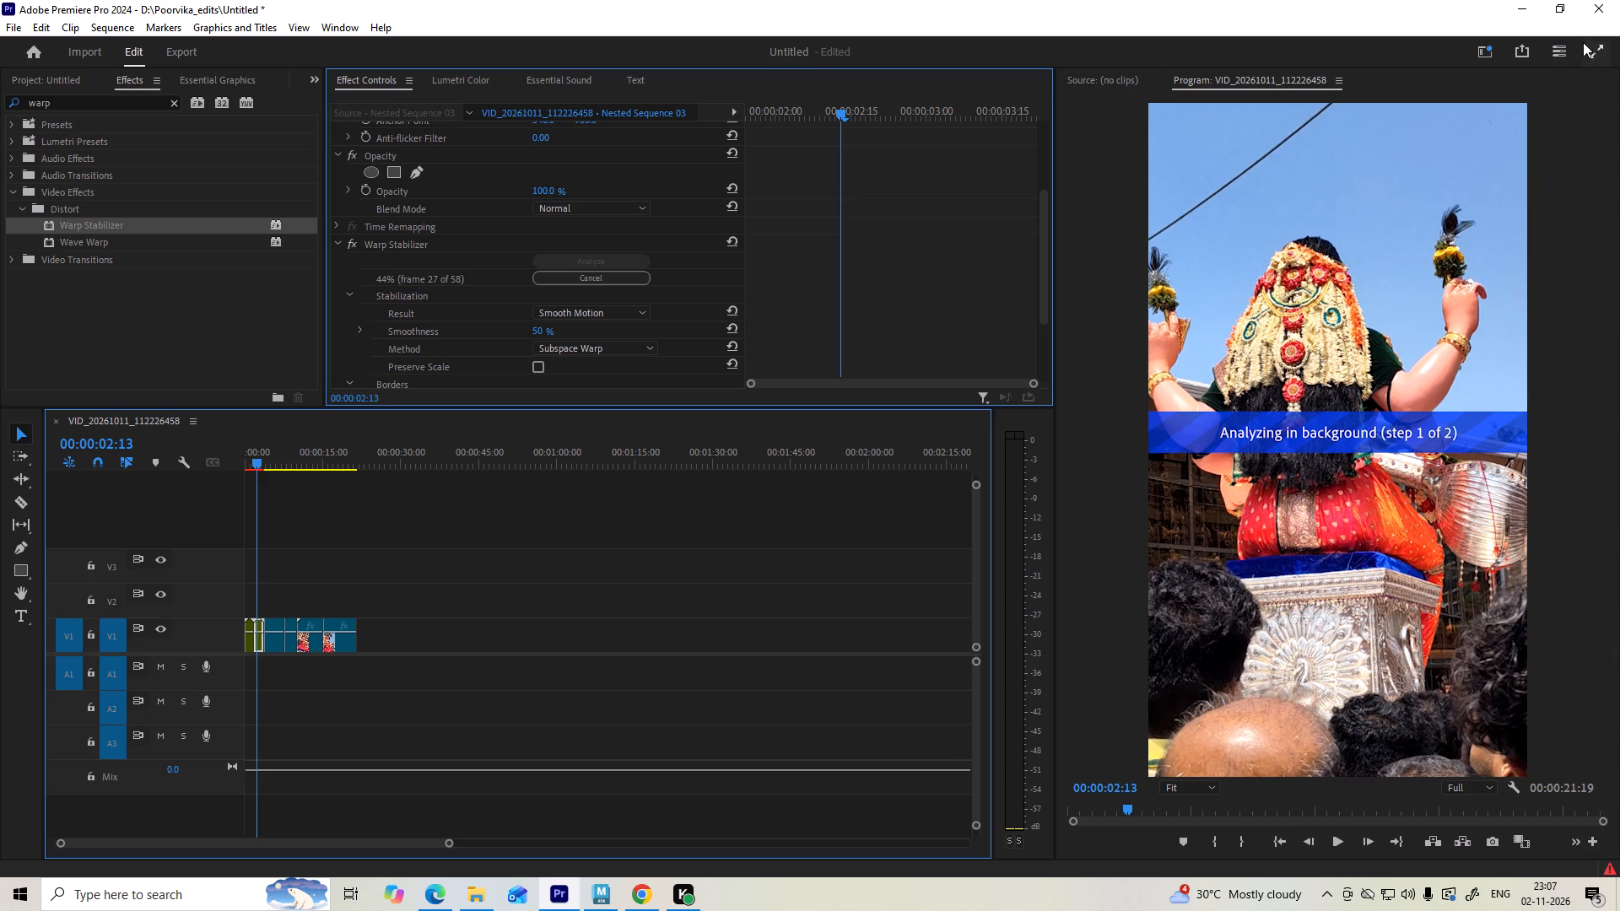
Minimize the Premiere Pro window.
{"action": "left_click", "coordinate": [1527, 5]}
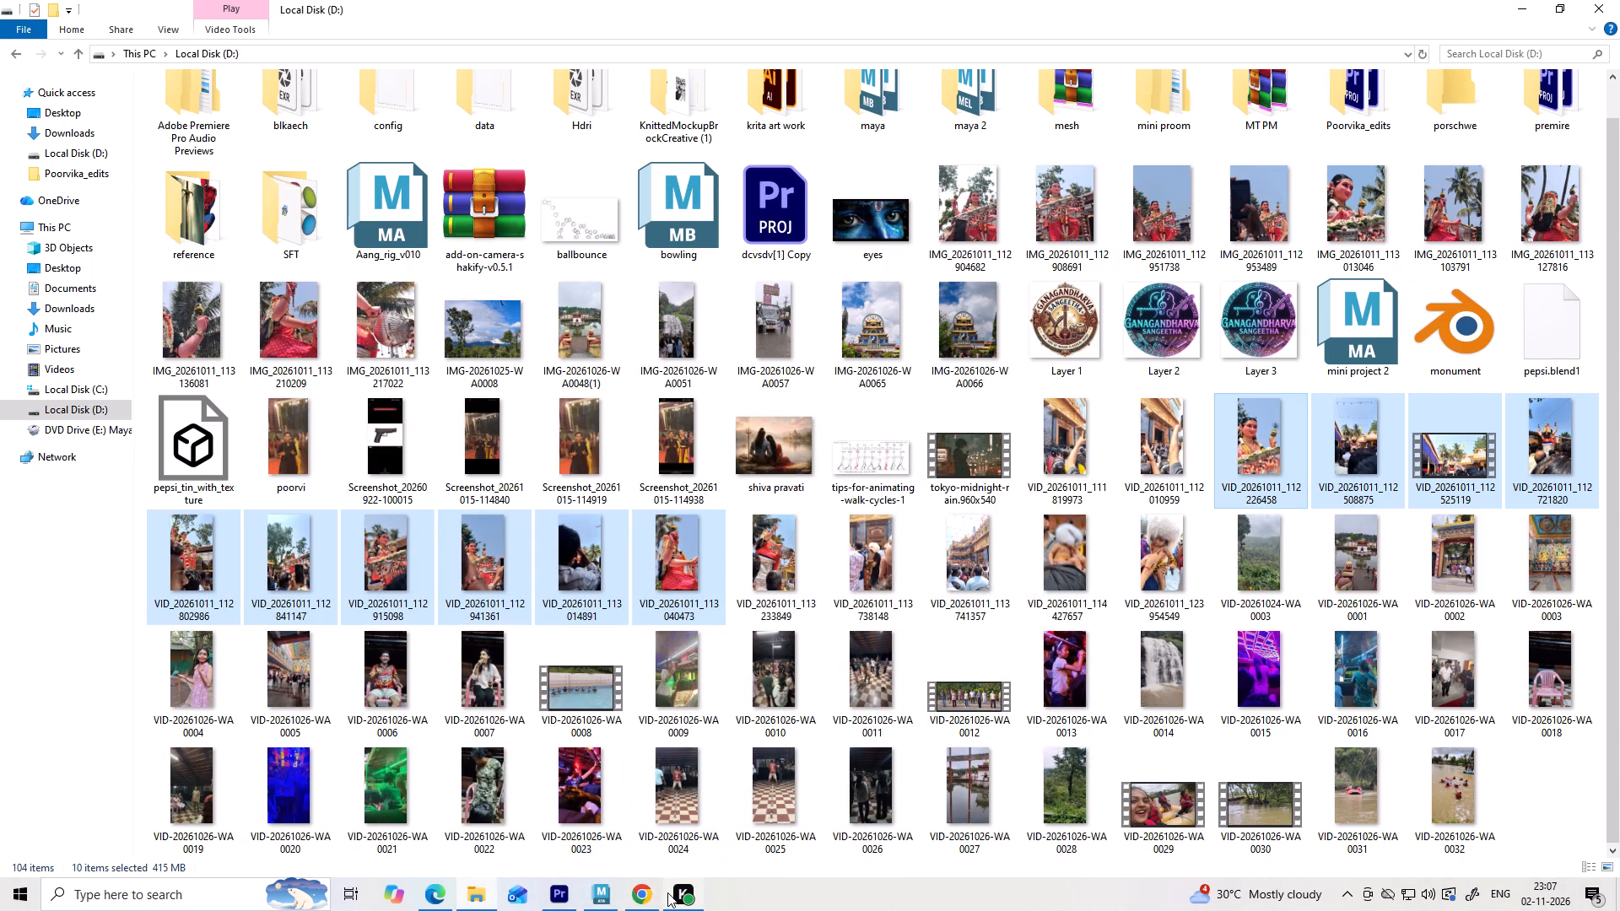